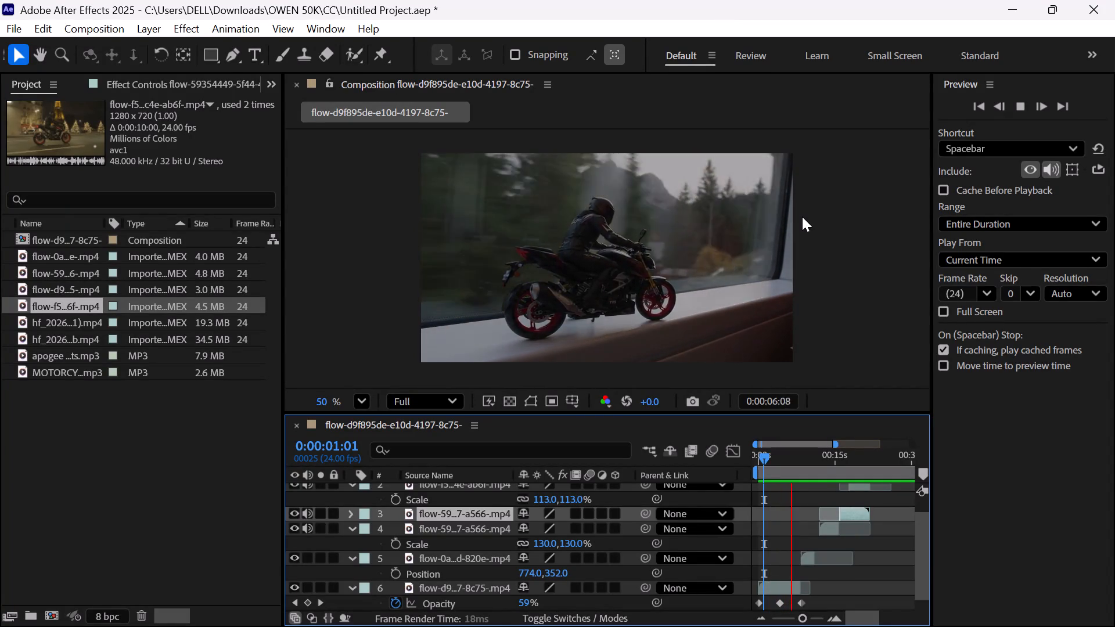
Preview the motorcycle composition's playback.
key(space)
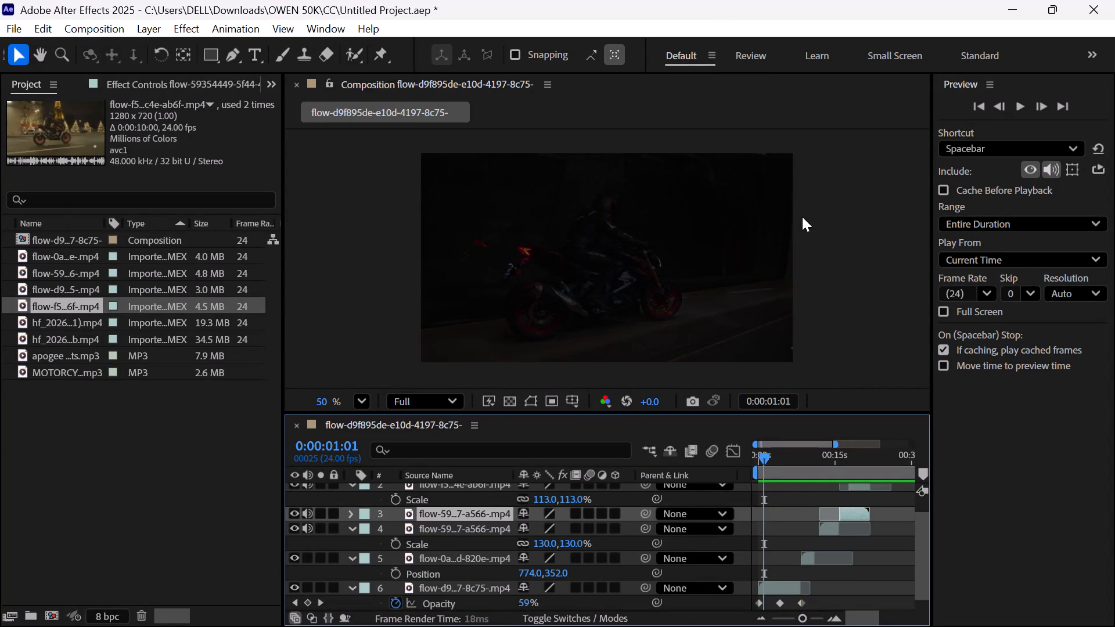
key(space)
click(792, 351)
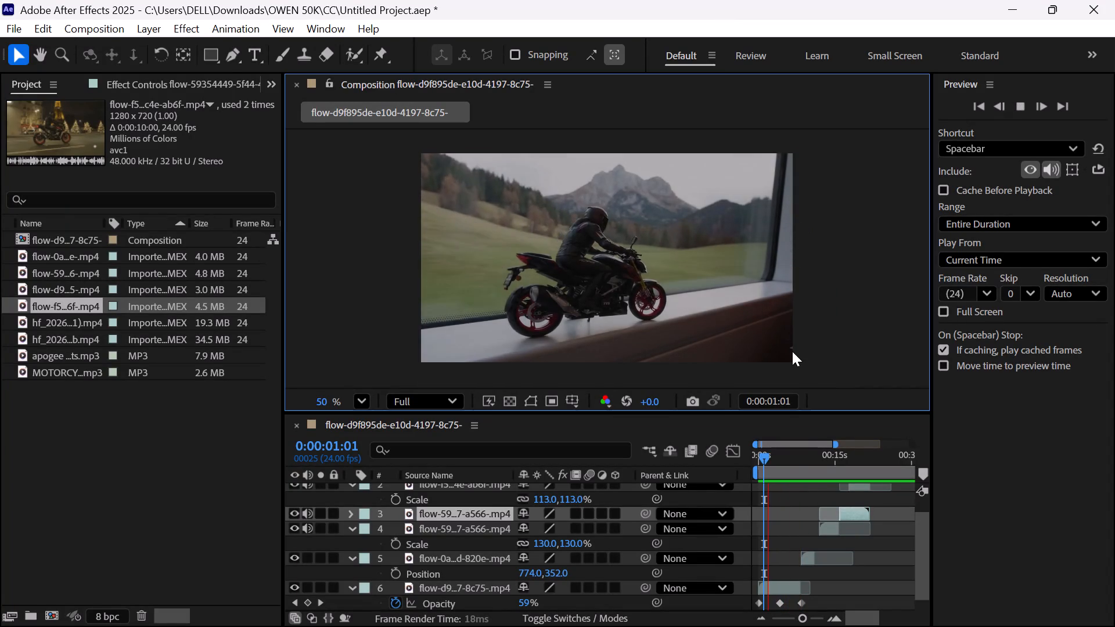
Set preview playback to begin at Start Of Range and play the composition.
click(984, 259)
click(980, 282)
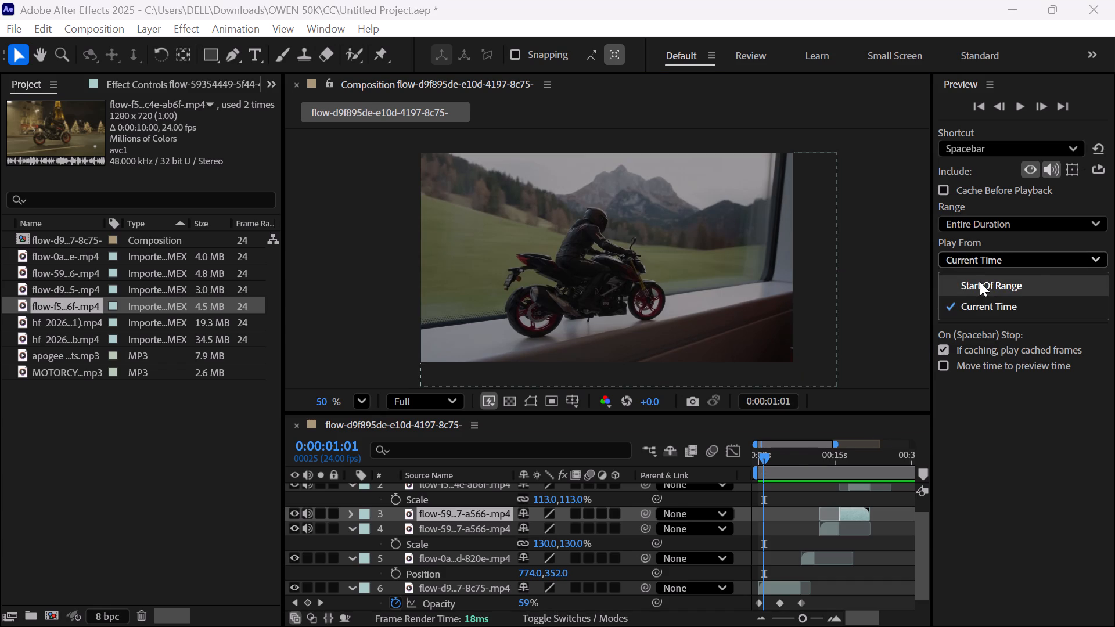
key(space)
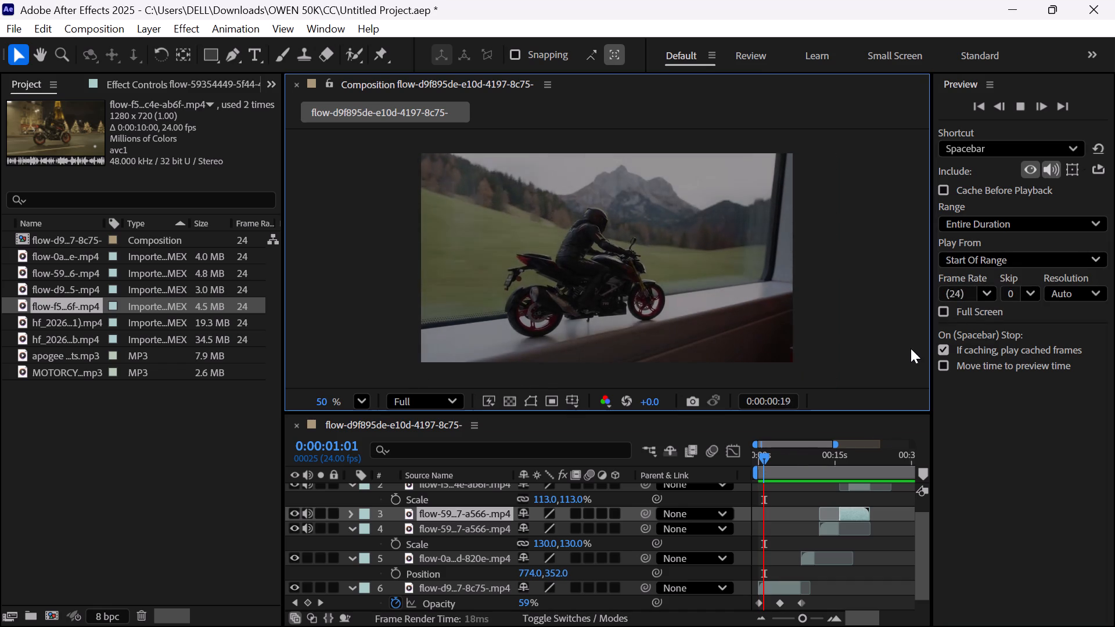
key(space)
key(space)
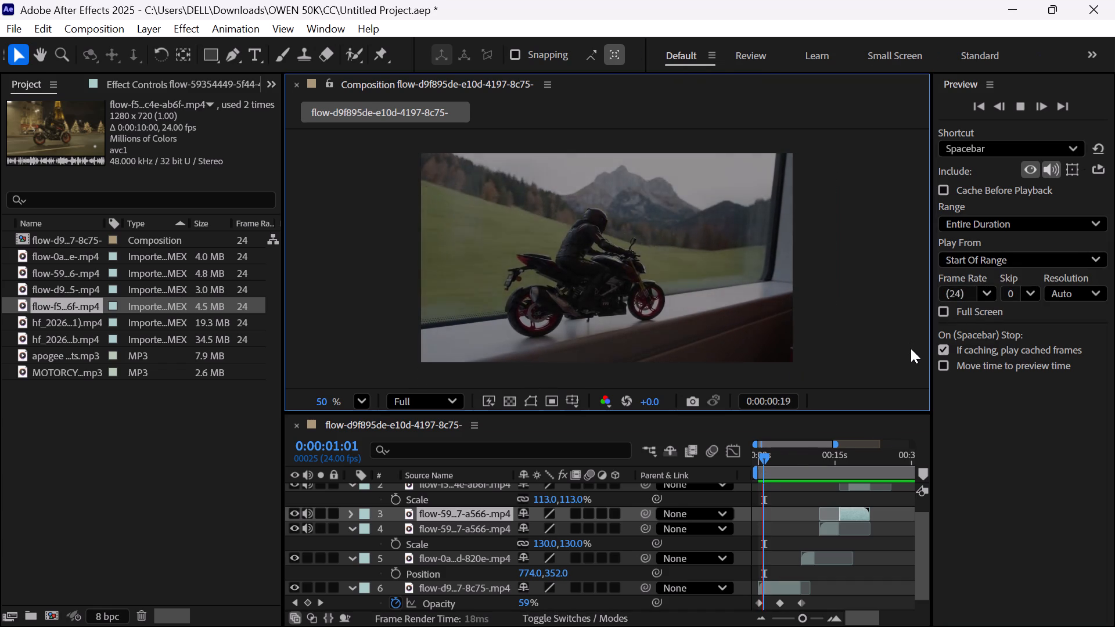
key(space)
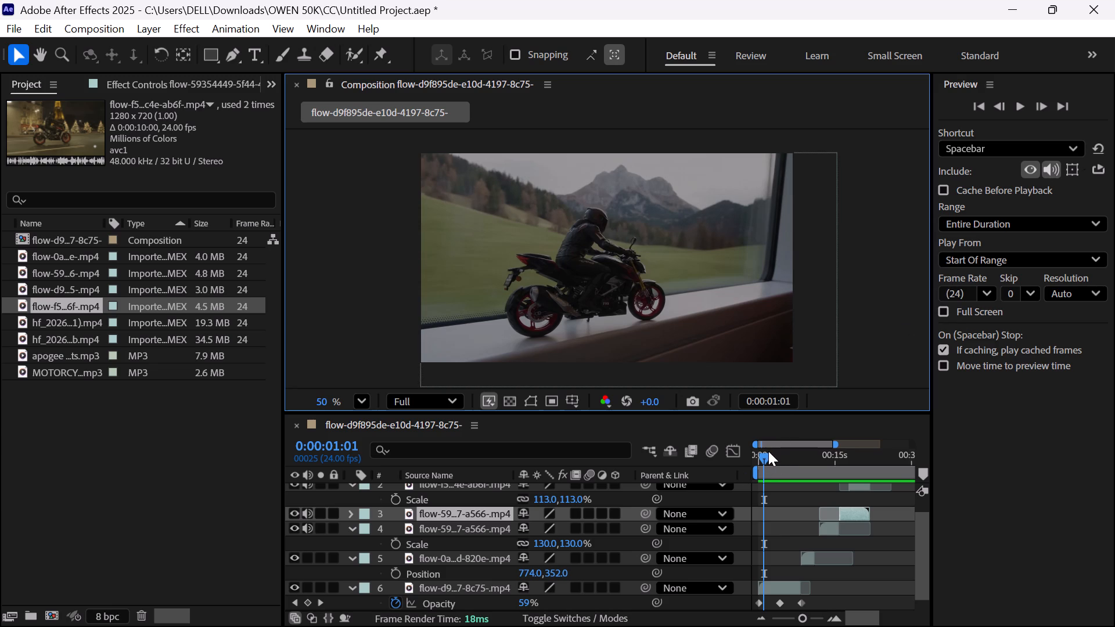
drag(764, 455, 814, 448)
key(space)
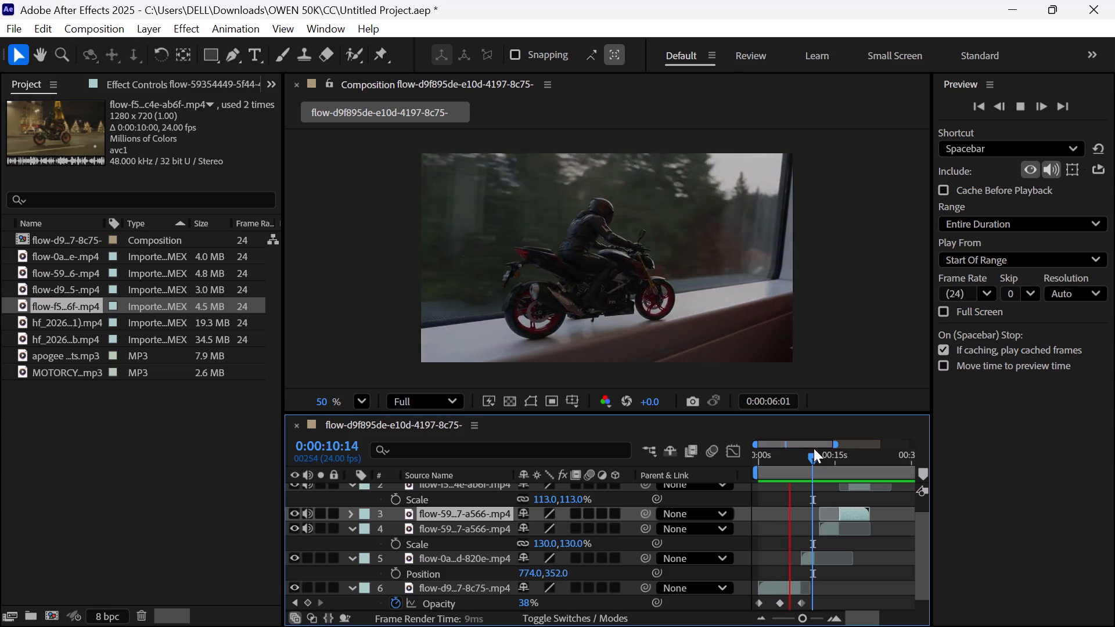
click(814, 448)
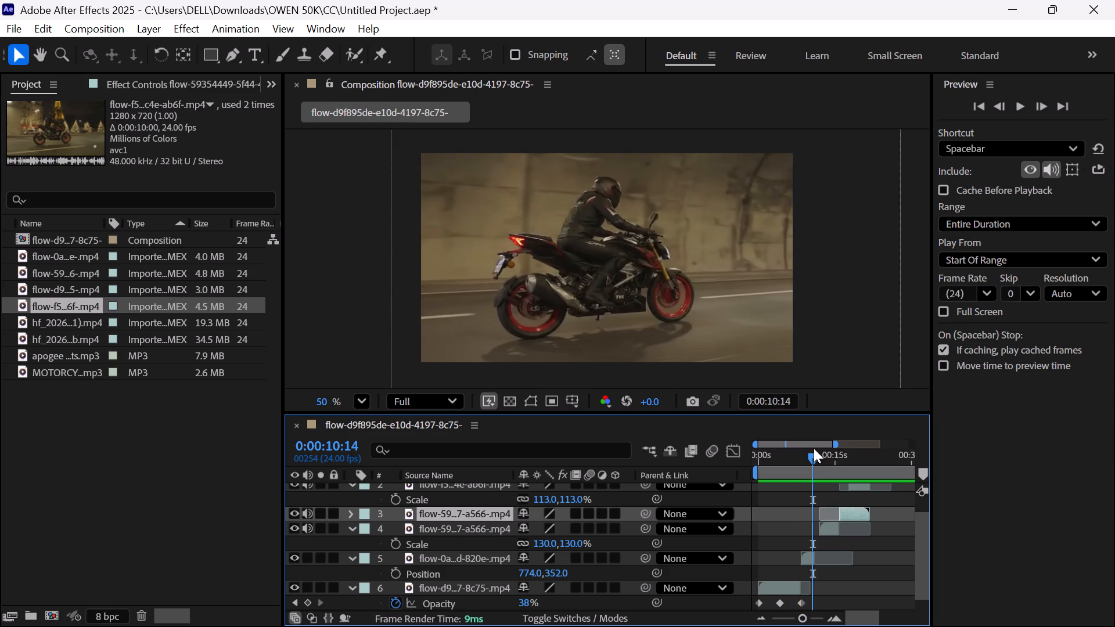
Set preview playback to begin at Current Time and play the composition from 0:00:10:14.
click(1021, 252)
click(1006, 307)
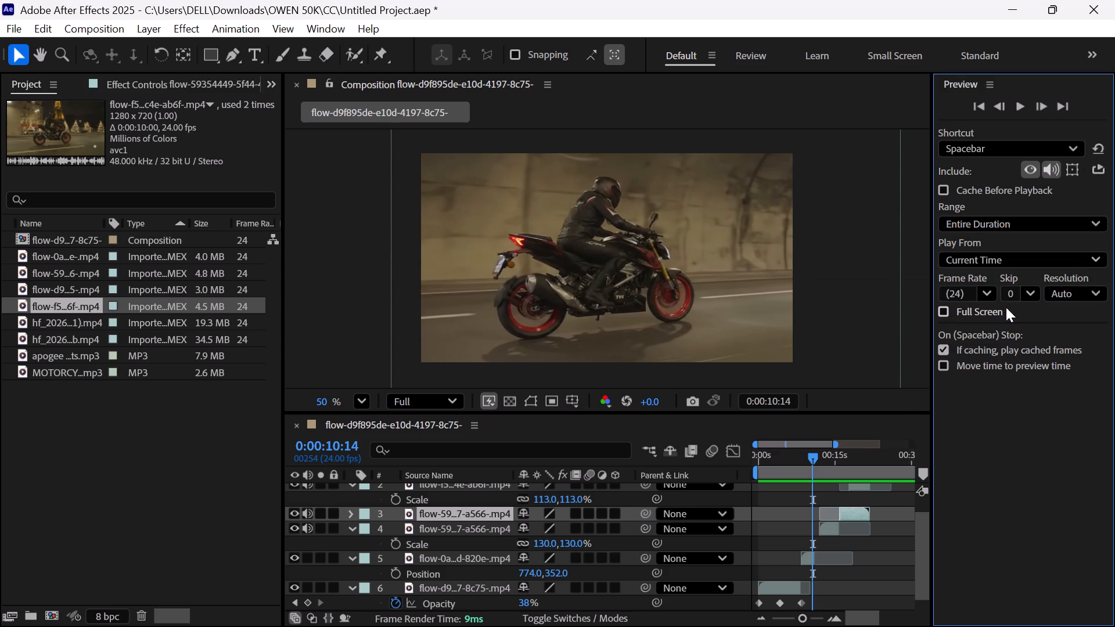
key(space)
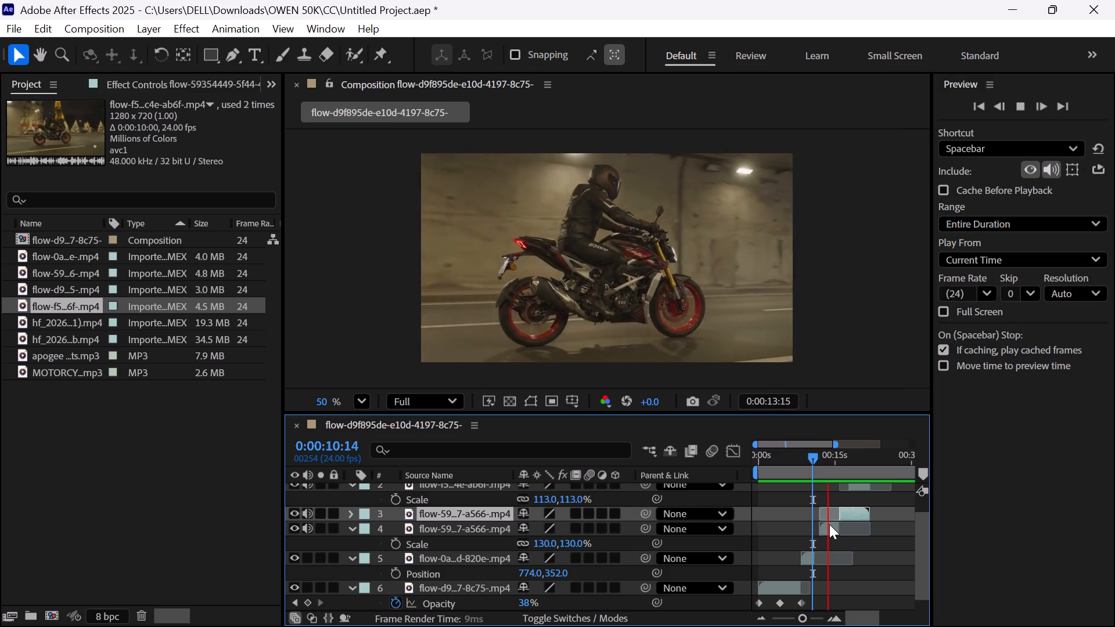
key(space)
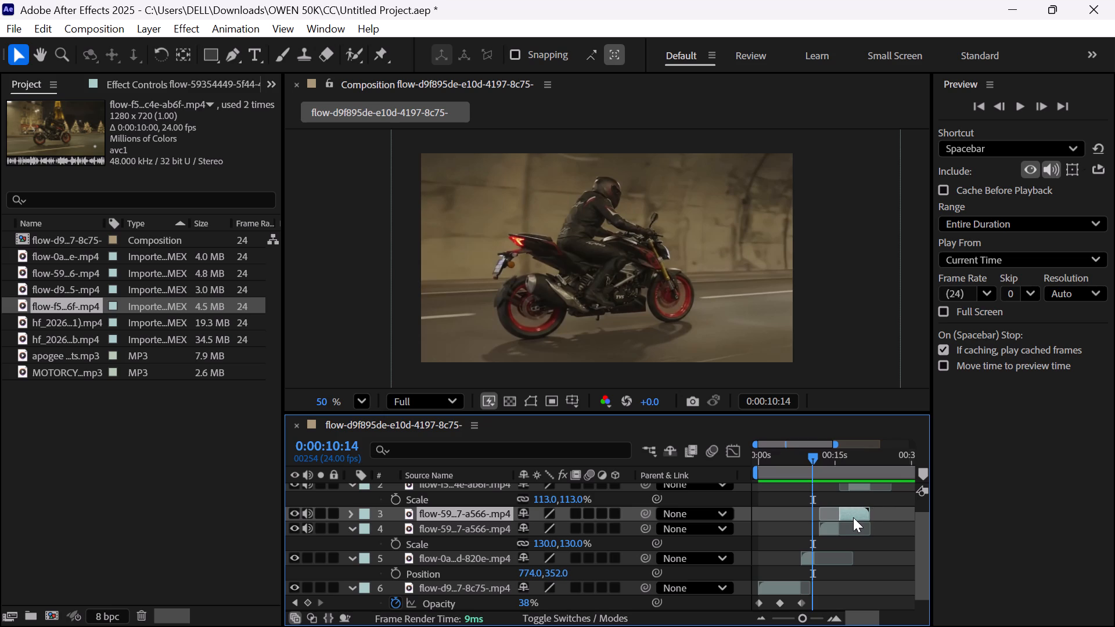
Slide the layer 3 flow-59 clip slightly later, then the layer 2 flow-f5 clip further along so it follows layer 3.
click(853, 517)
drag(851, 511, 861, 513)
drag(857, 486, 891, 484)
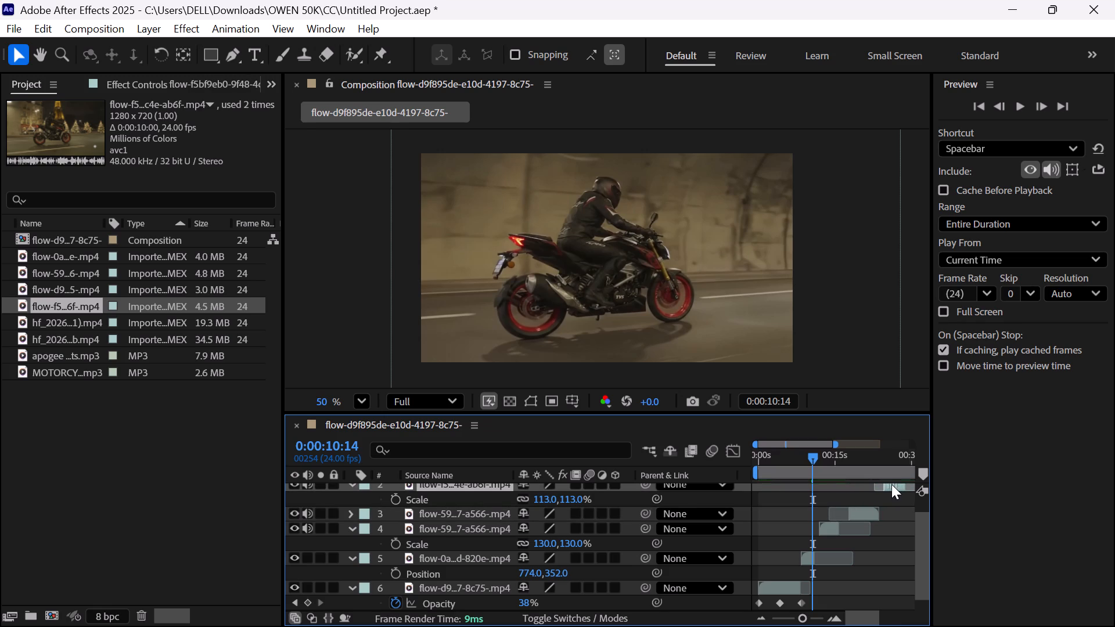
drag(891, 484, 892, 485)
Preview the moved clips from 0:00:10:14 and 0:00:04:11, and nudge the layer 3 clip slightly earlier.
key(space)
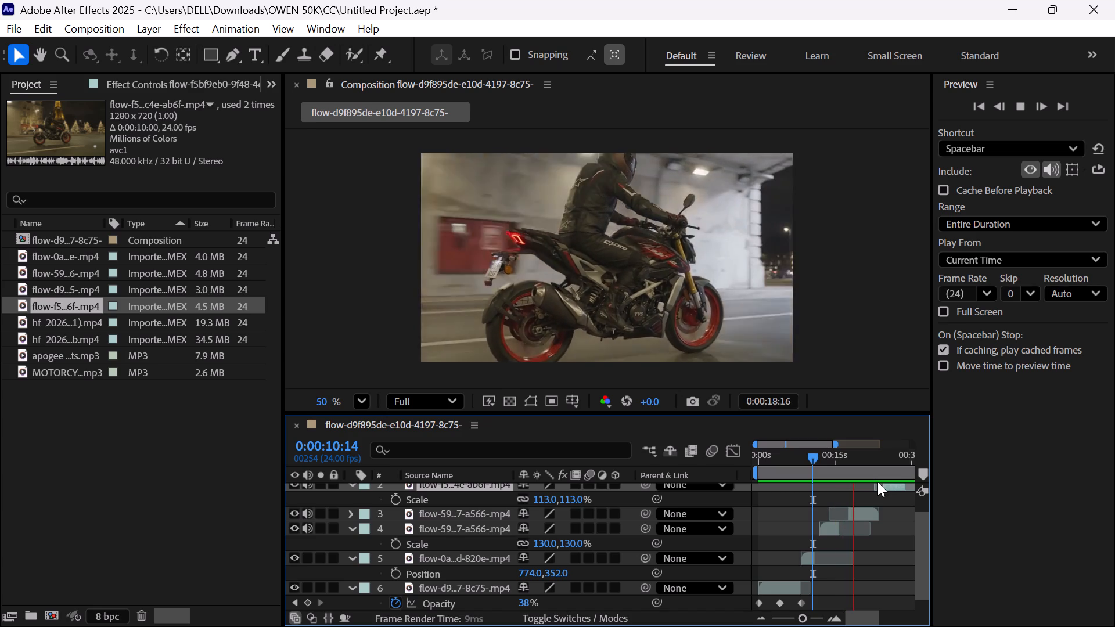
drag(811, 459, 778, 482)
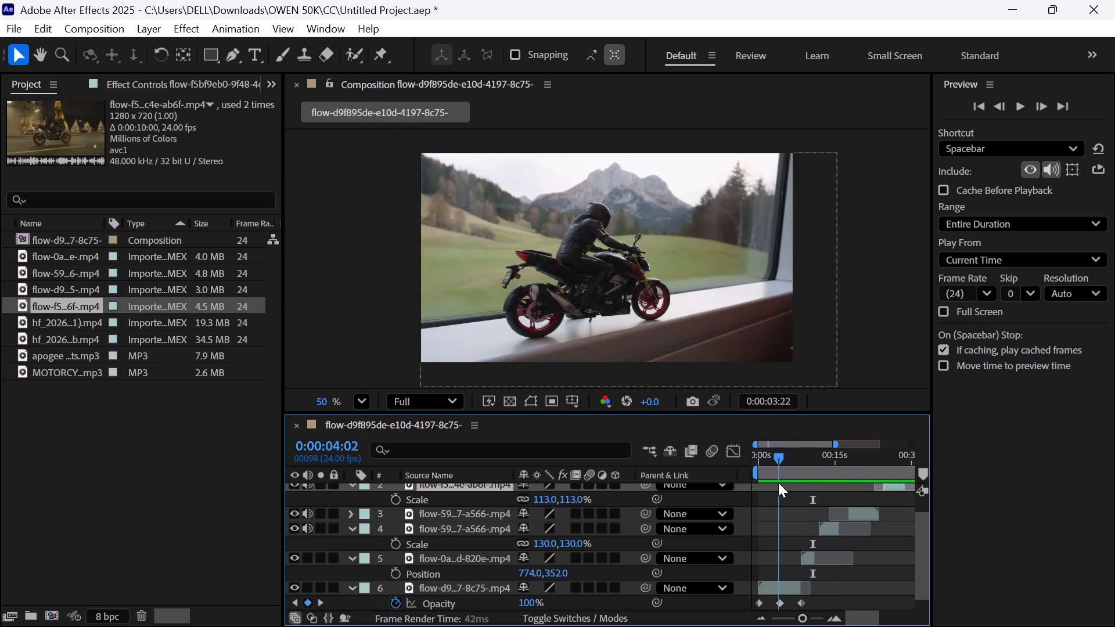
drag(778, 482, 779, 482)
key(space)
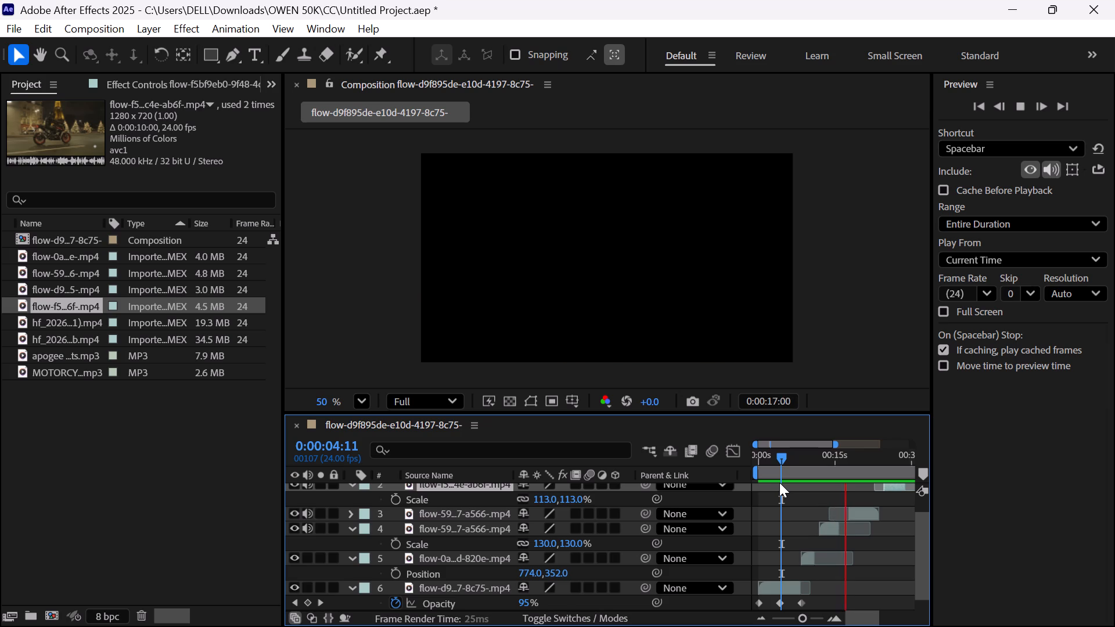
click(857, 511)
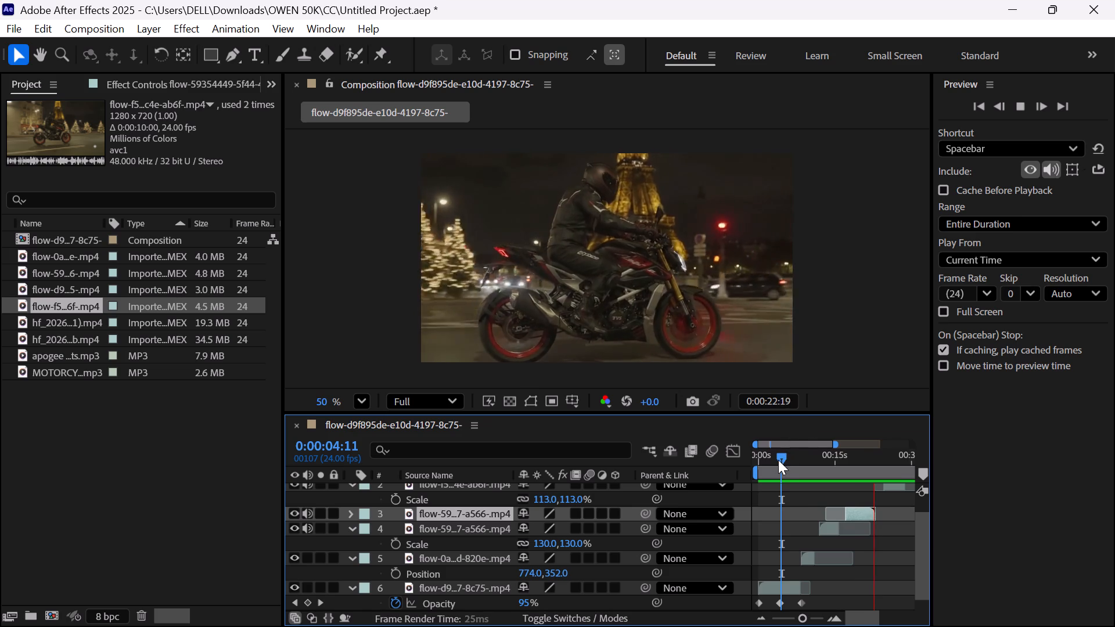
Play the sequence from 0:00:09:18 to examine the transitions between the flow-59 and flow-f5 clips.
drag(783, 457, 860, 481)
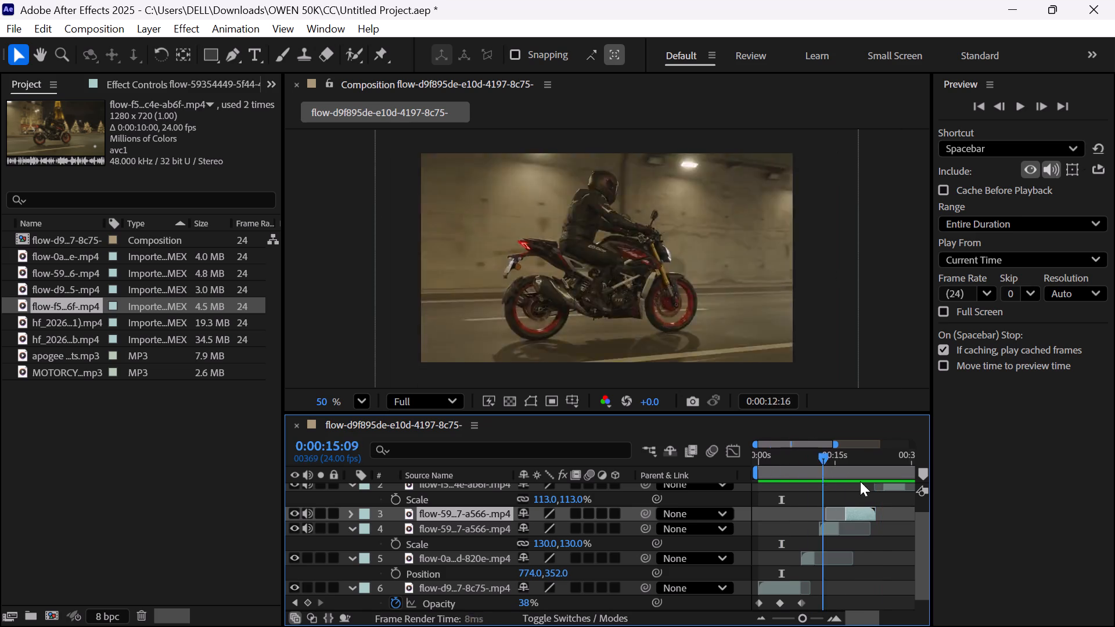
drag(860, 481, 811, 526)
key(space)
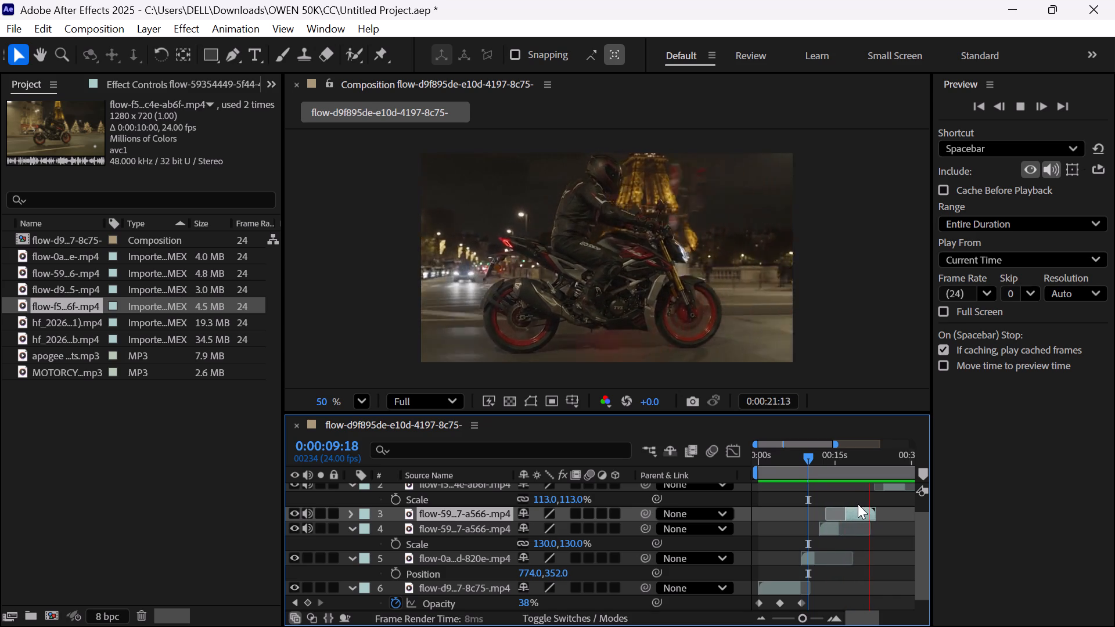
key(space)
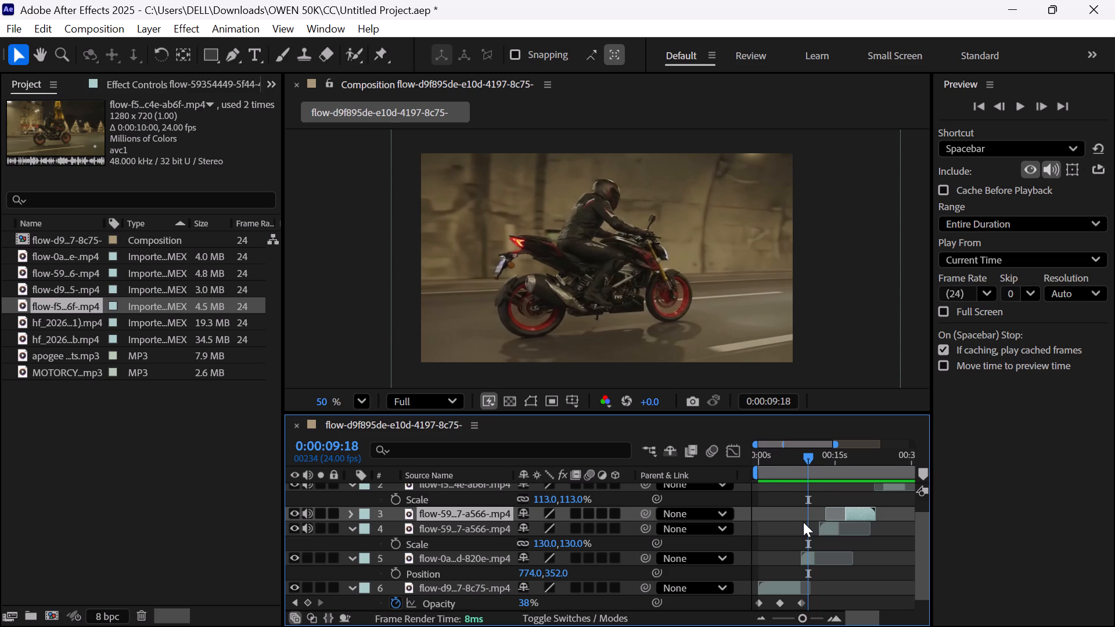
key(space)
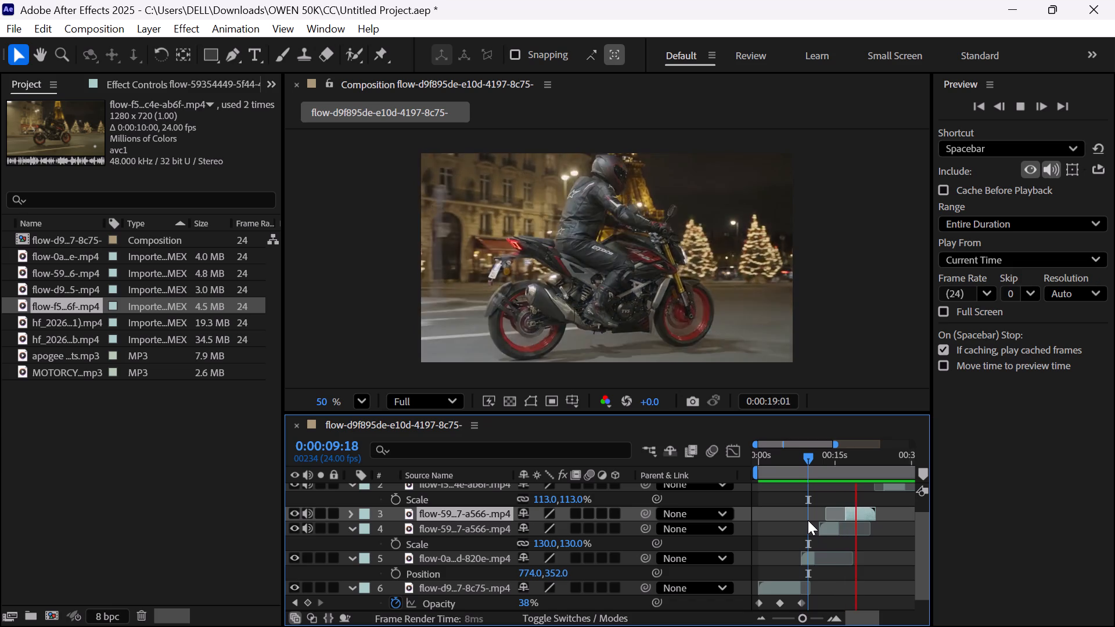
key(space)
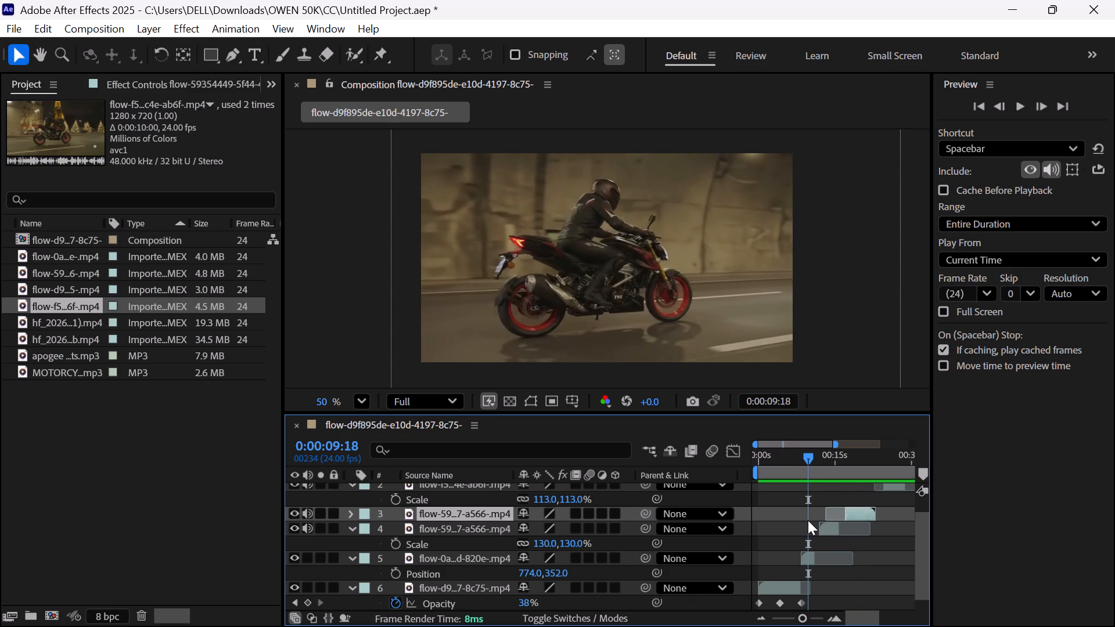
Split the layer 3 flow-59 clip at 0:00:20:12.
drag(805, 453, 880, 451)
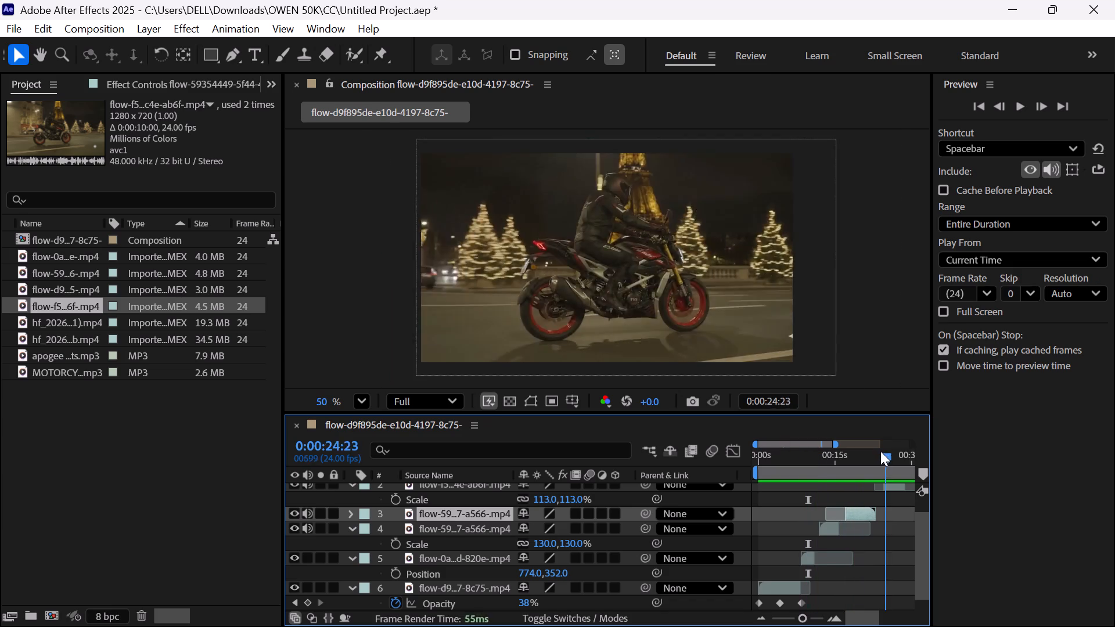
drag(880, 451, 857, 461)
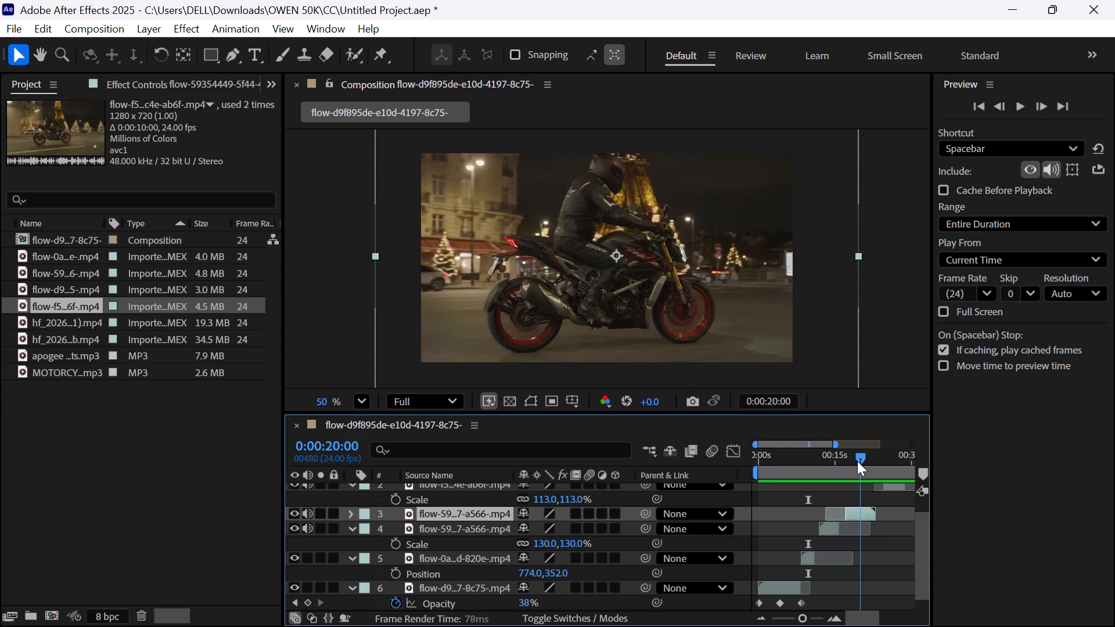
drag(857, 461, 859, 459)
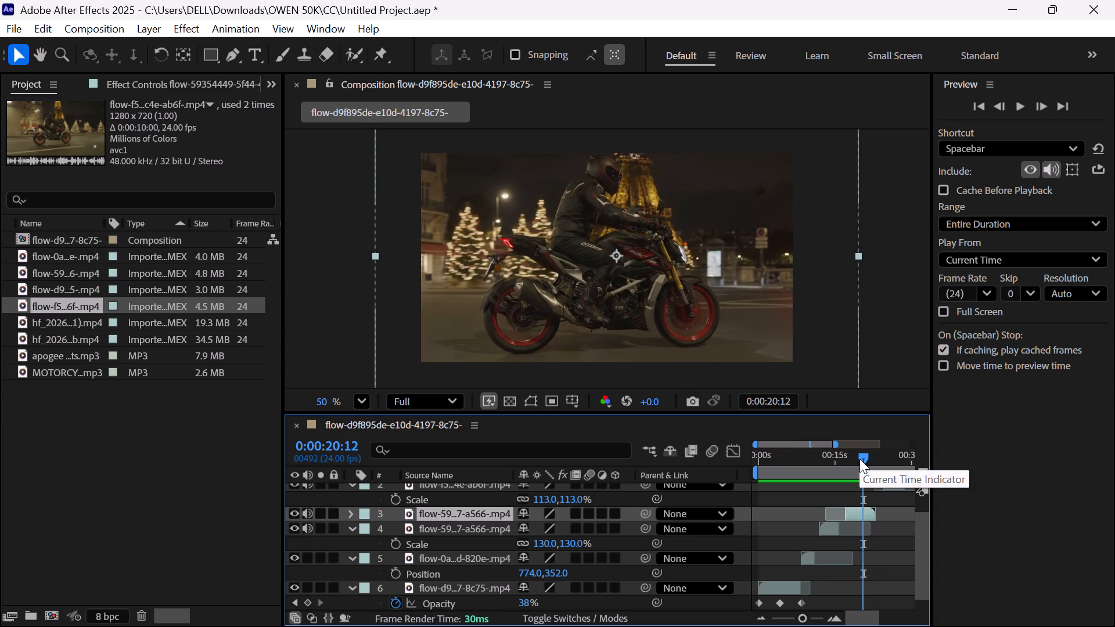
key(ctrl+shift+d)
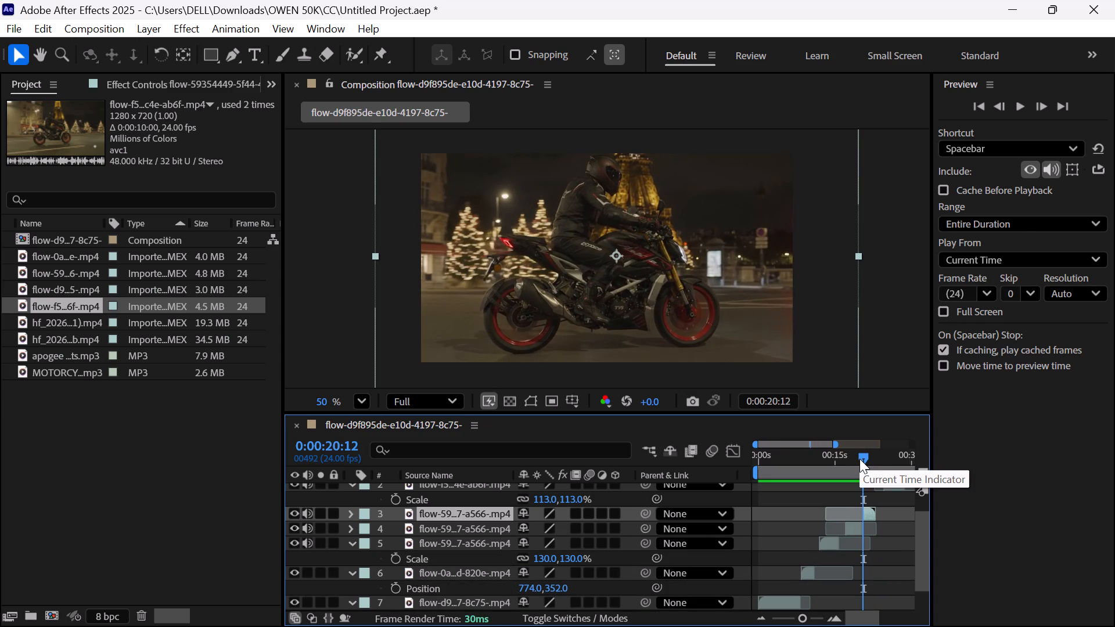
Preview the split from 0:00:10:02 and shift the second segment, on layer 3, slightly later in the timeline.
drag(862, 455, 808, 478)
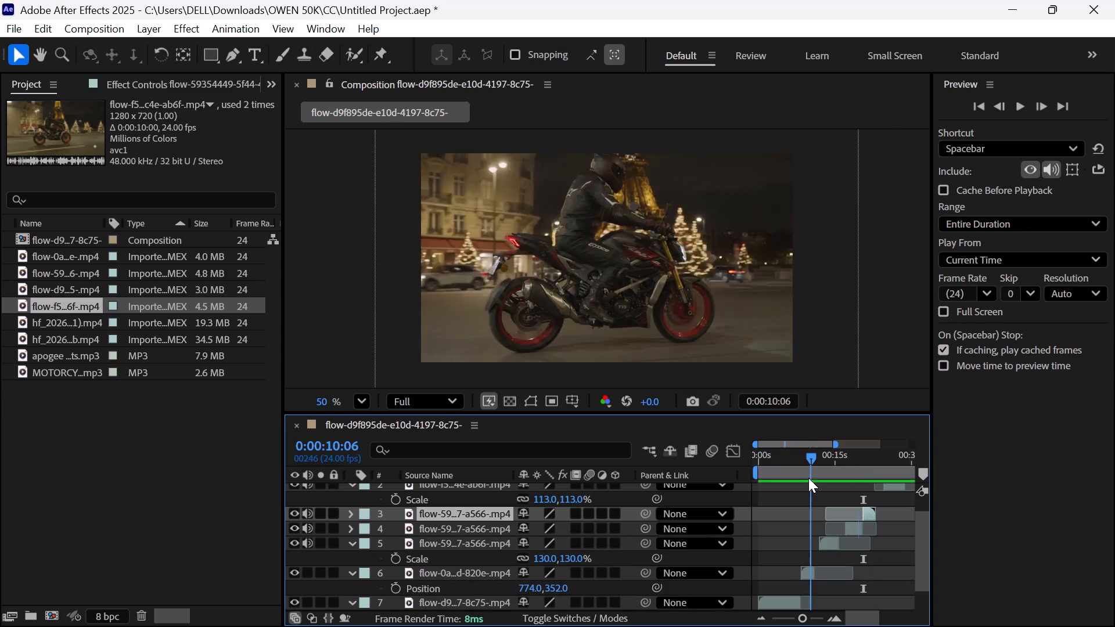
drag(808, 478, 809, 478)
key(space)
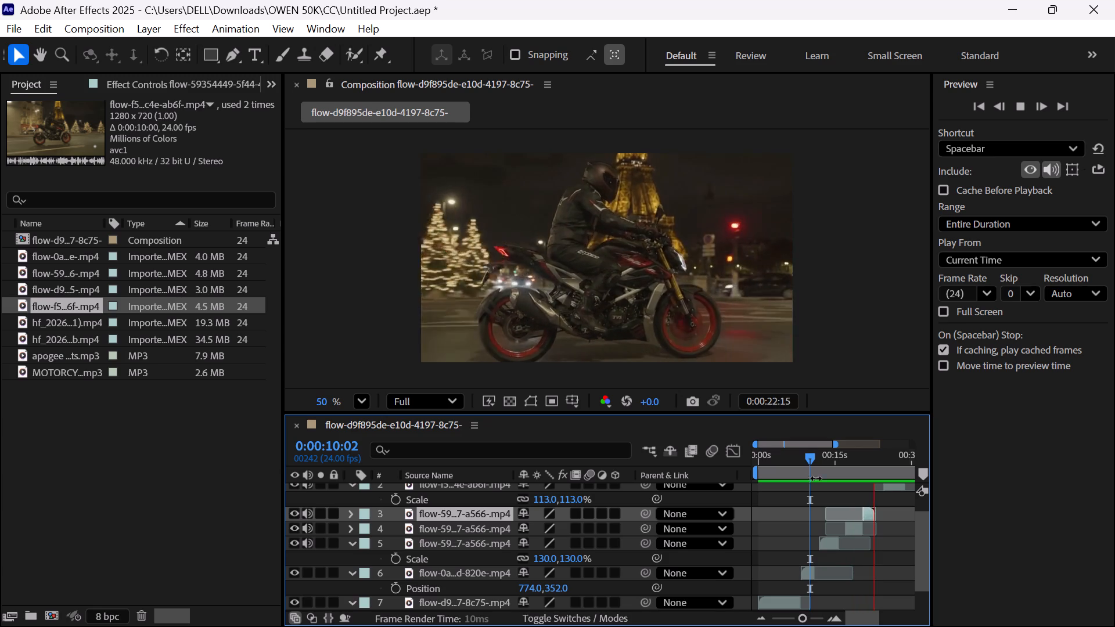
drag(869, 516, 876, 518)
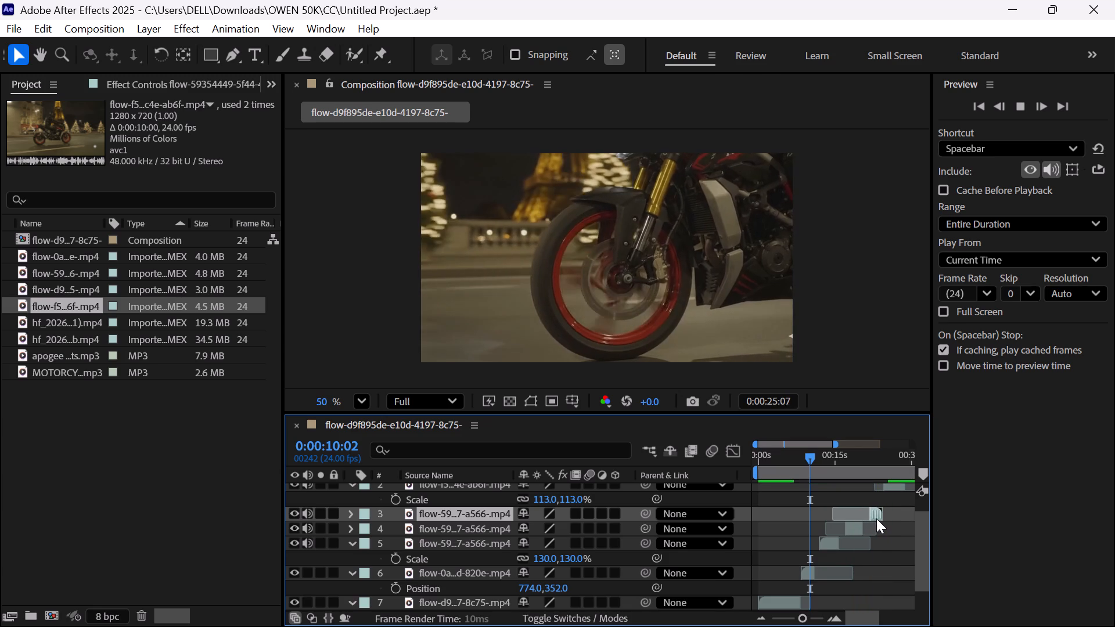
Review the cut from 0:00:19:07 and extend the start of the layer 3 segment slightly earlier.
drag(809, 457, 870, 487)
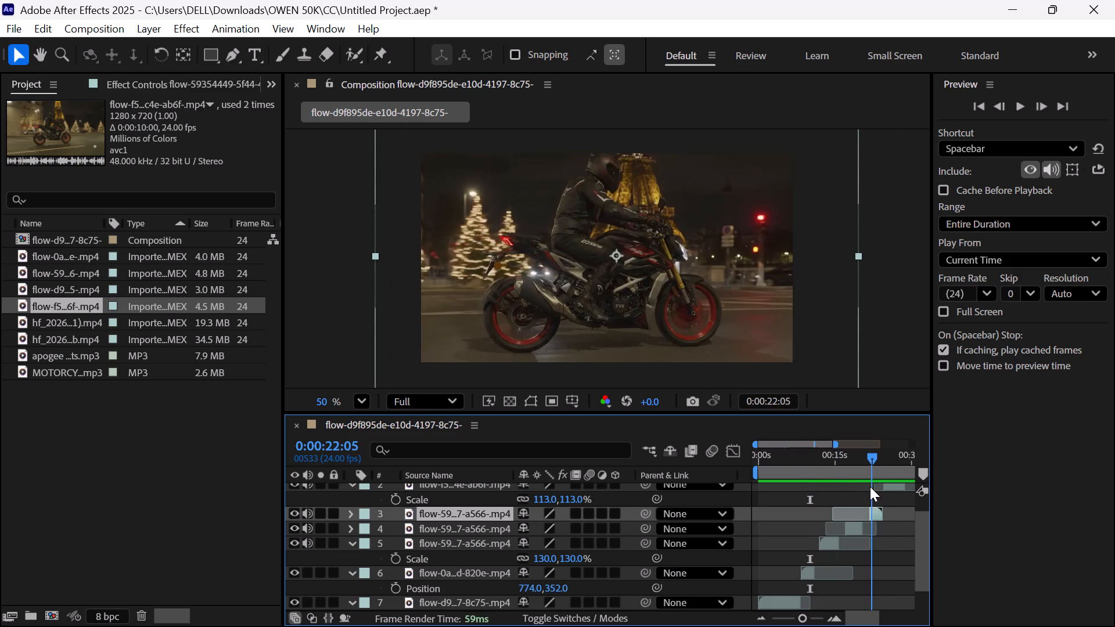
drag(870, 487, 856, 493)
key(space)
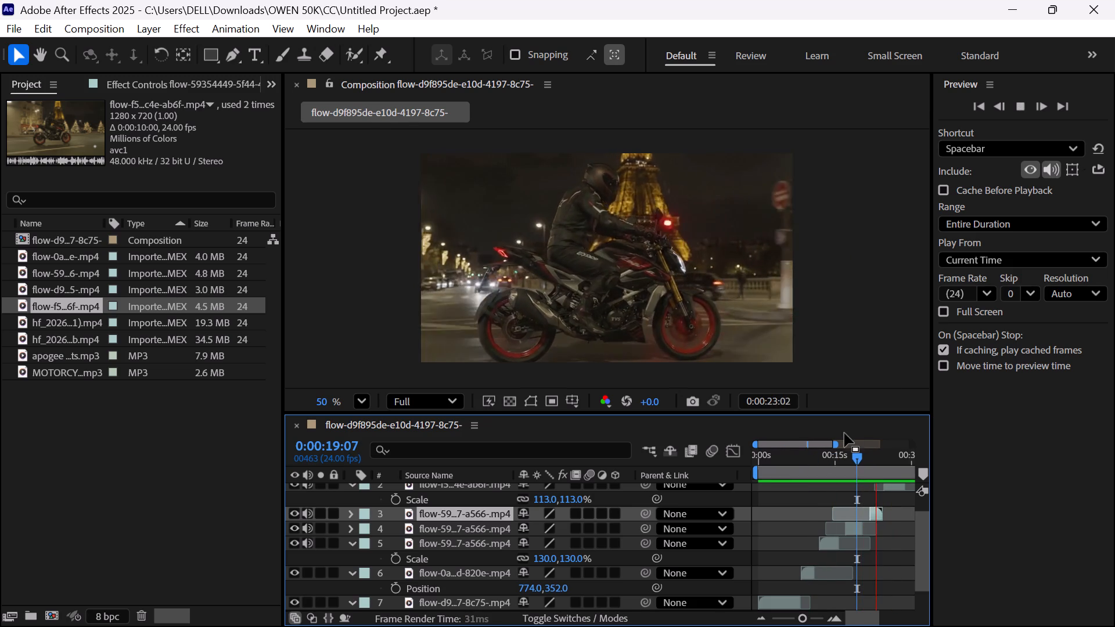
right_click(855, 458)
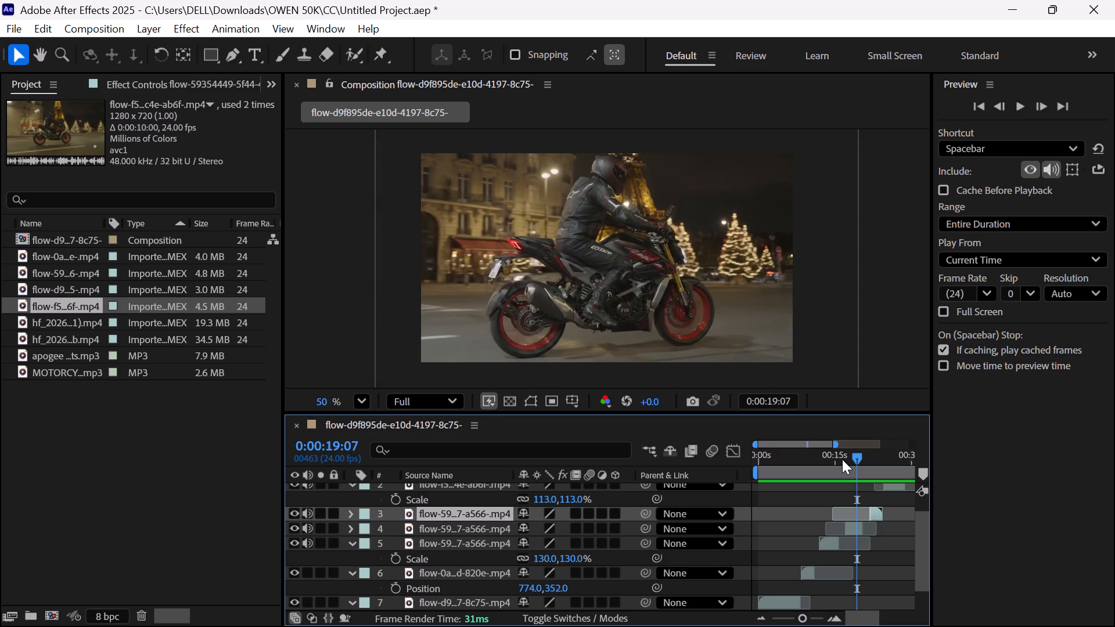
click(859, 529)
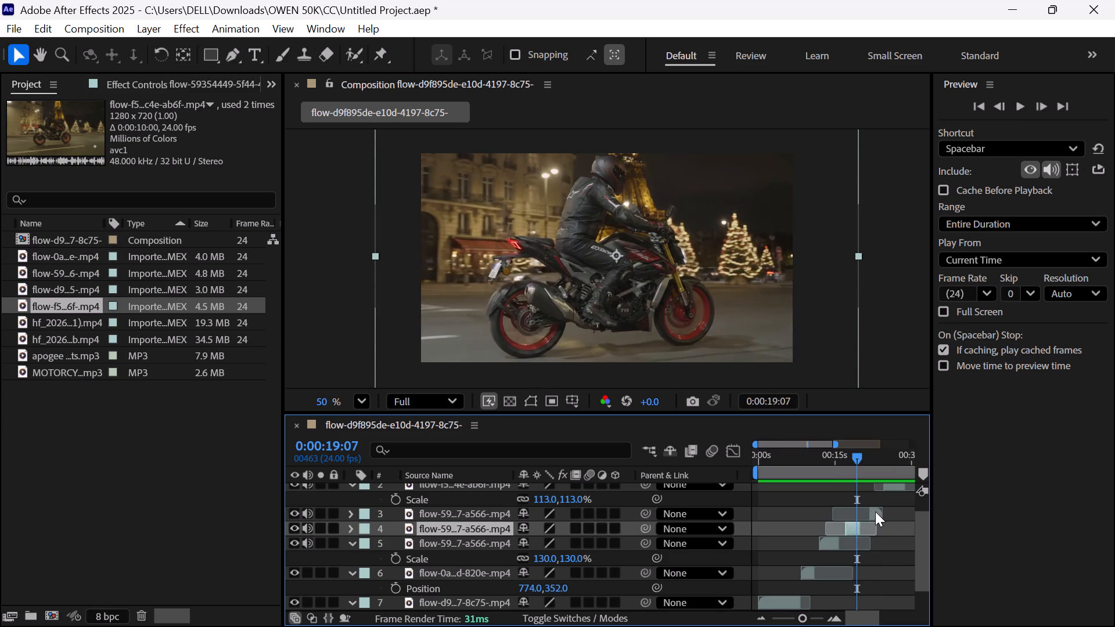
click(875, 511)
click(872, 511)
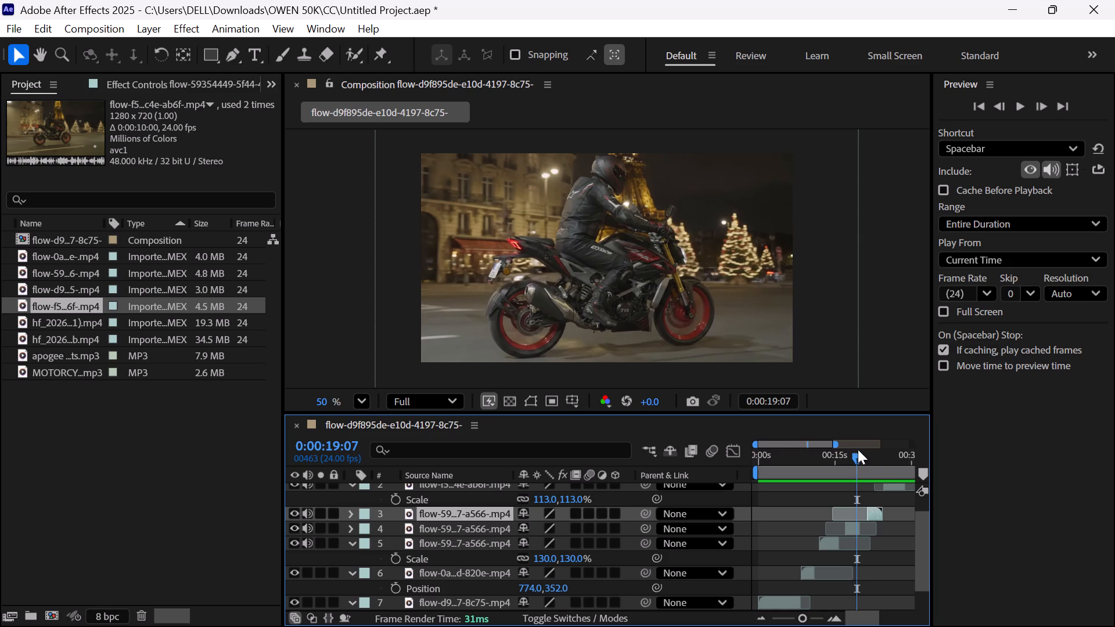
Play the sequence from 0:00:15:13 and shift the layer 3 flow-59 segment slightly earlier in the timeline.
drag(858, 456, 841, 463)
key(space)
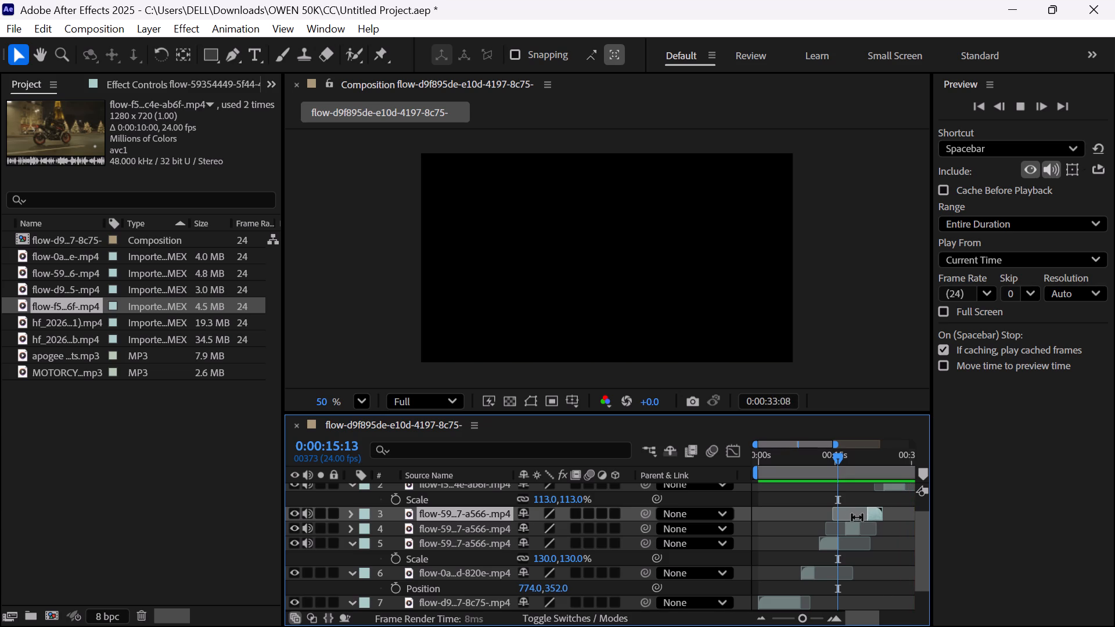
click(878, 514)
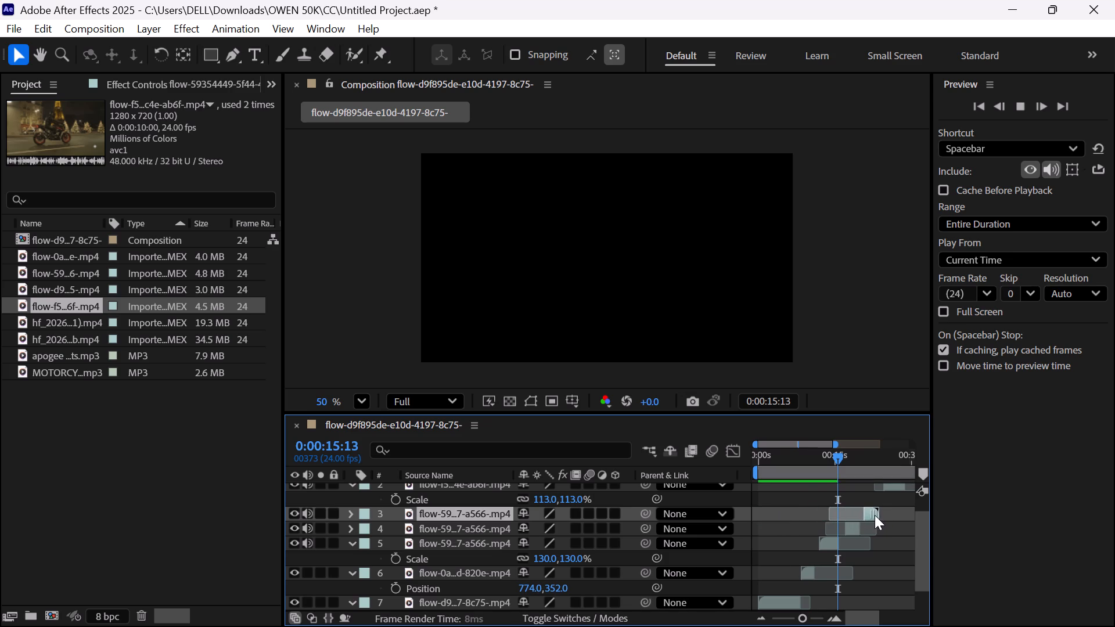
Review the sequence from 0:00:00:00 and move the layer 1 flow-f5 segment later, so it follows the layer 2 segment at about 0:00:29.
drag(837, 457, 624, 539)
key(space)
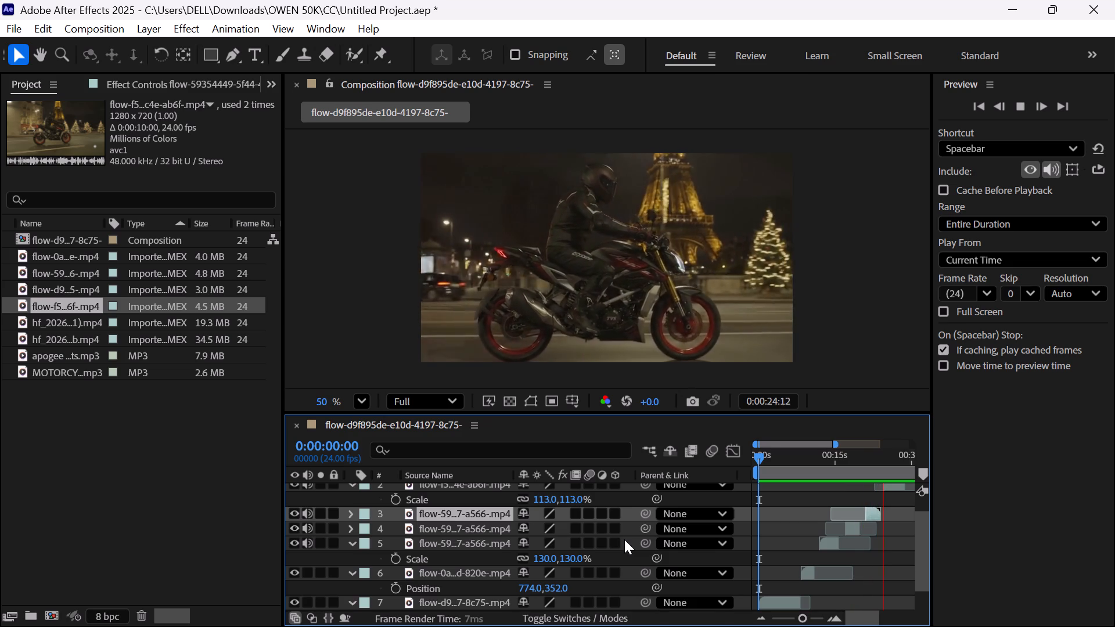
key(space)
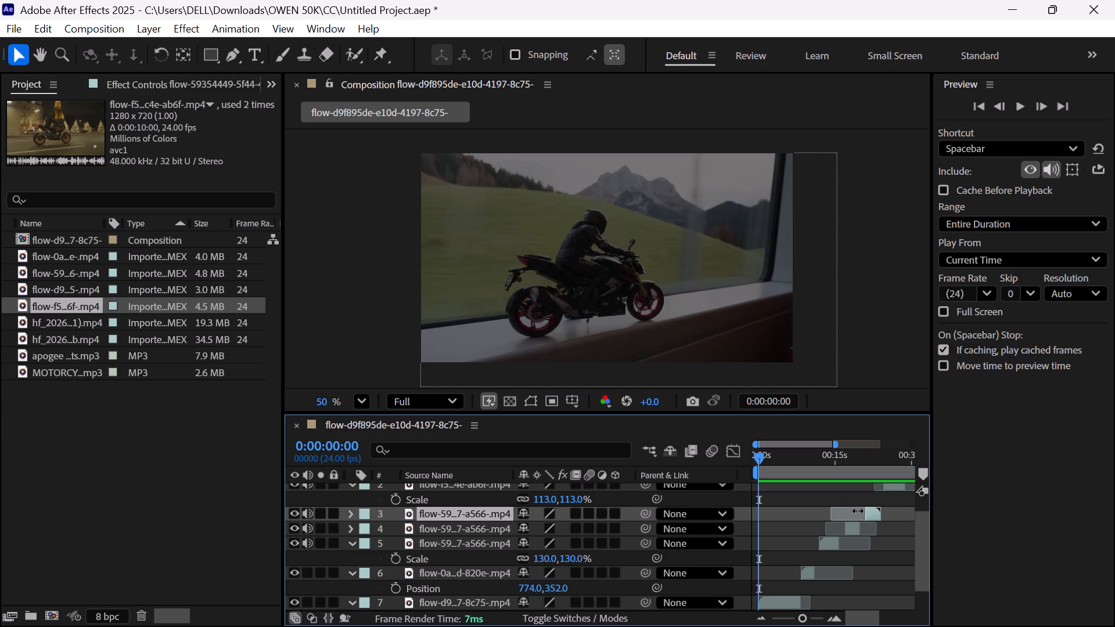
scroll(885, 489, left, 1)
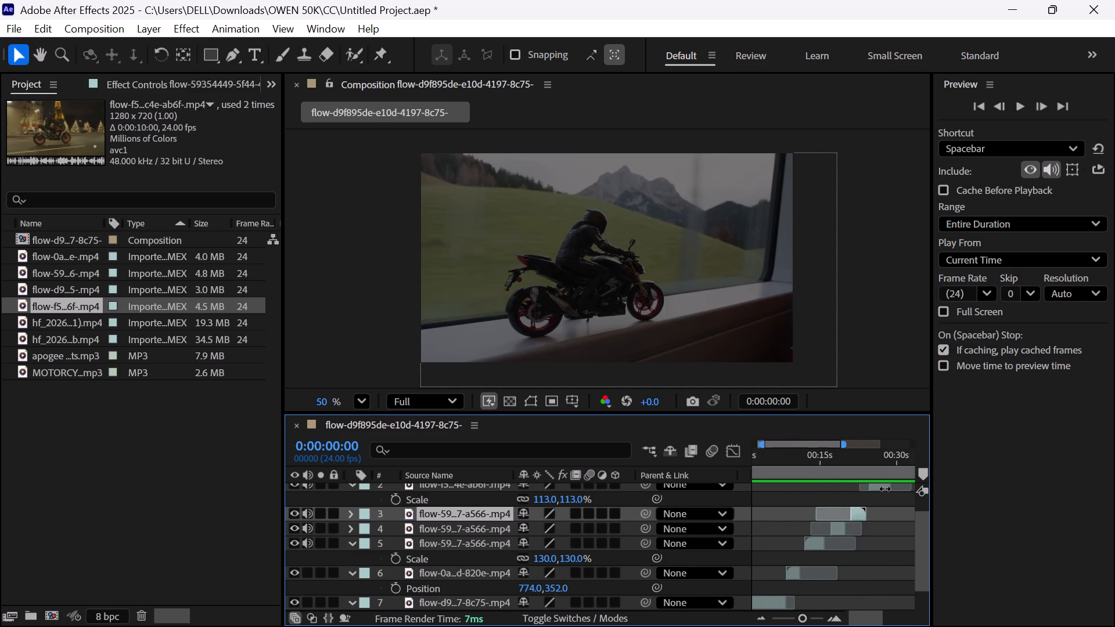
click(866, 507)
scroll(893, 493, up, 1)
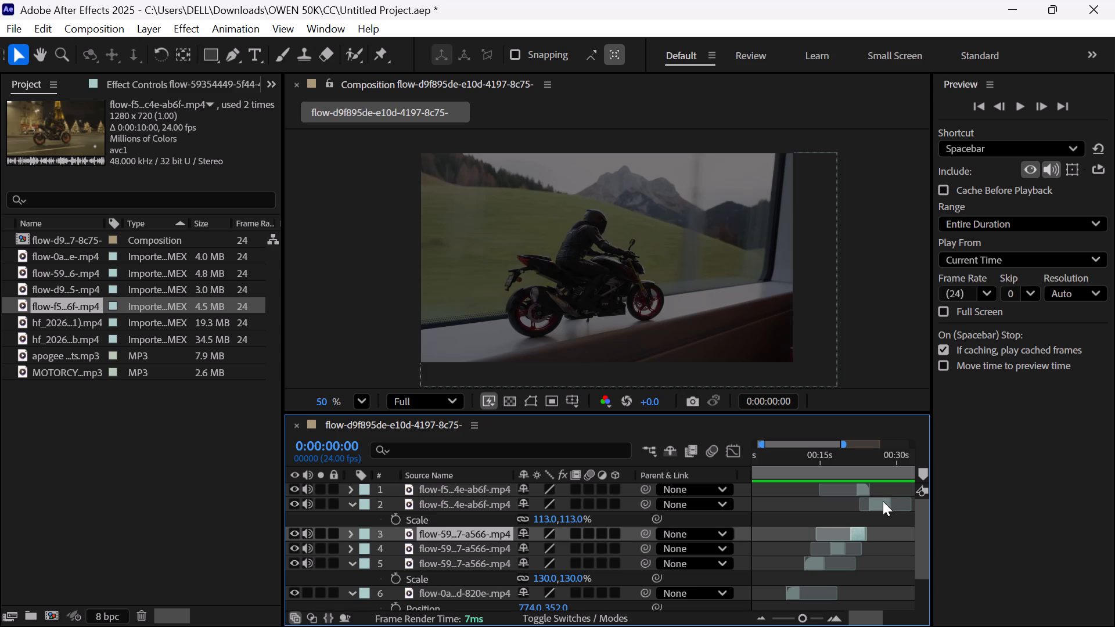
drag(861, 489, 886, 486)
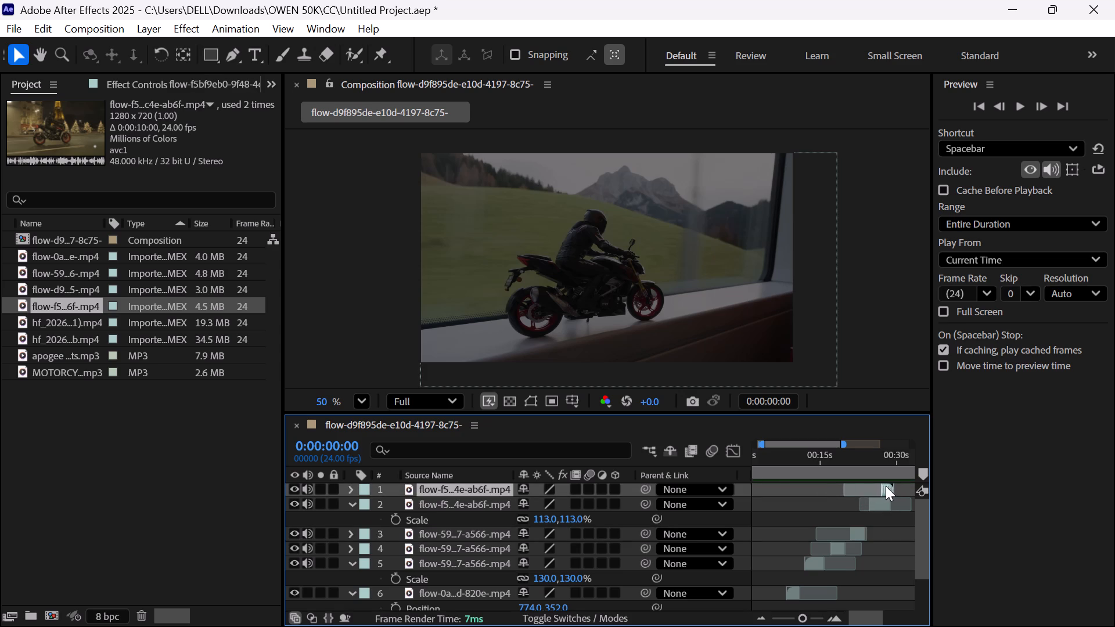
drag(886, 486, 762, 500)
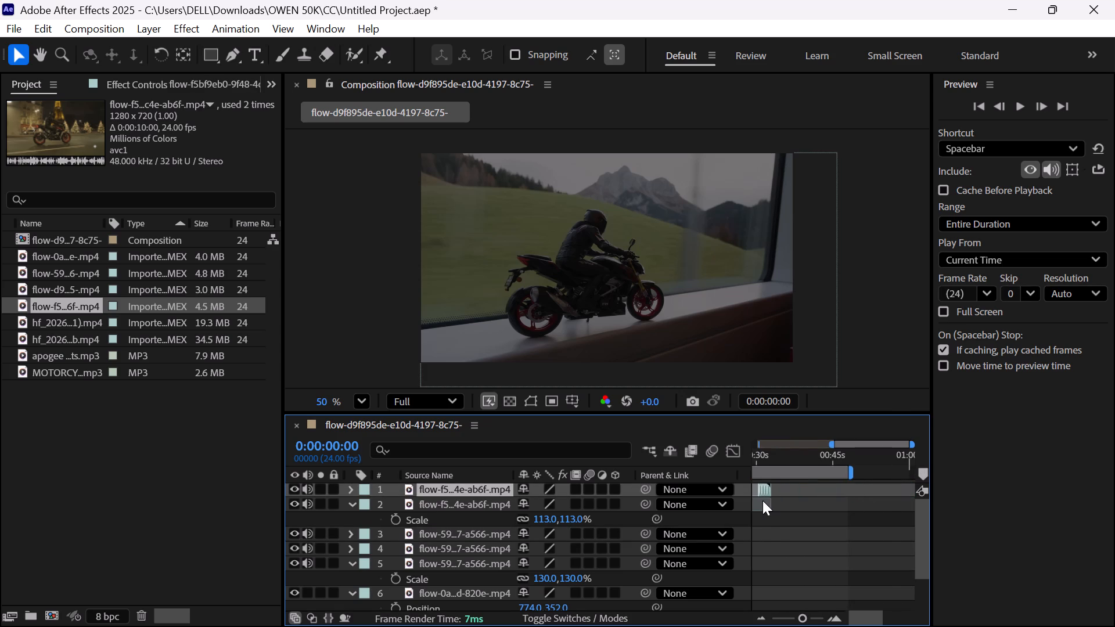
drag(762, 500, 801, 495)
scroll(792, 484, right, 1)
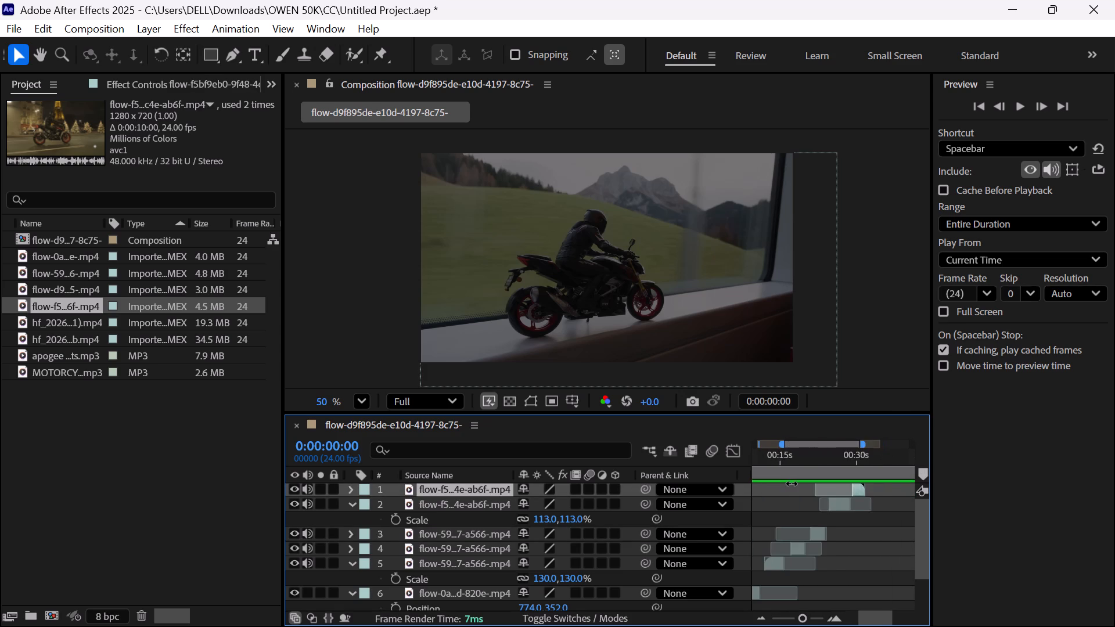
scroll(792, 484, right, 1)
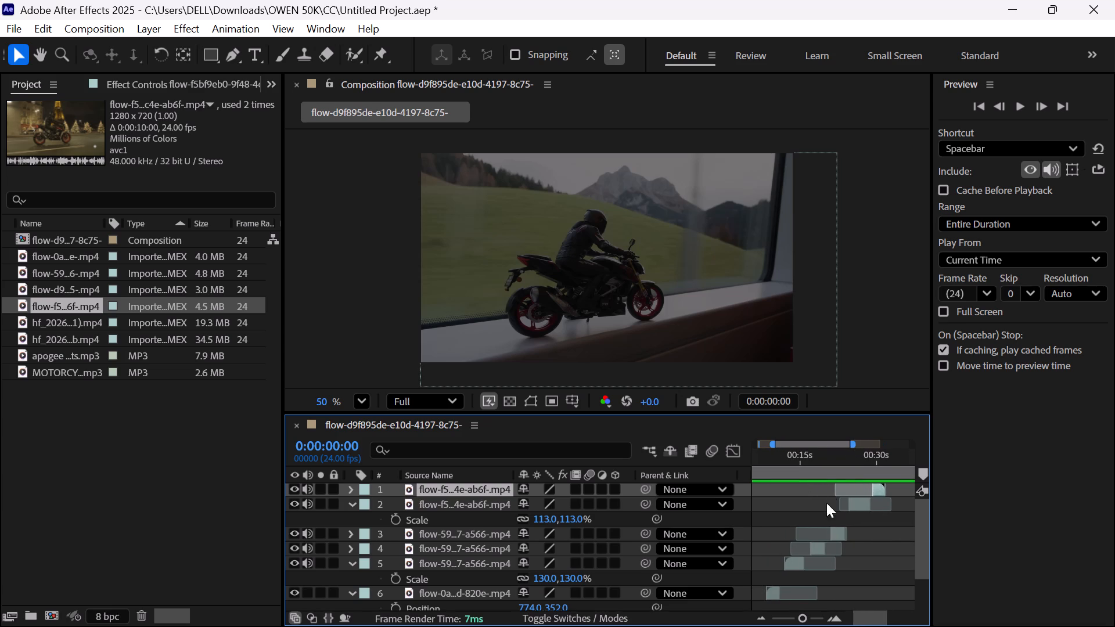
scroll(773, 476, right, 2)
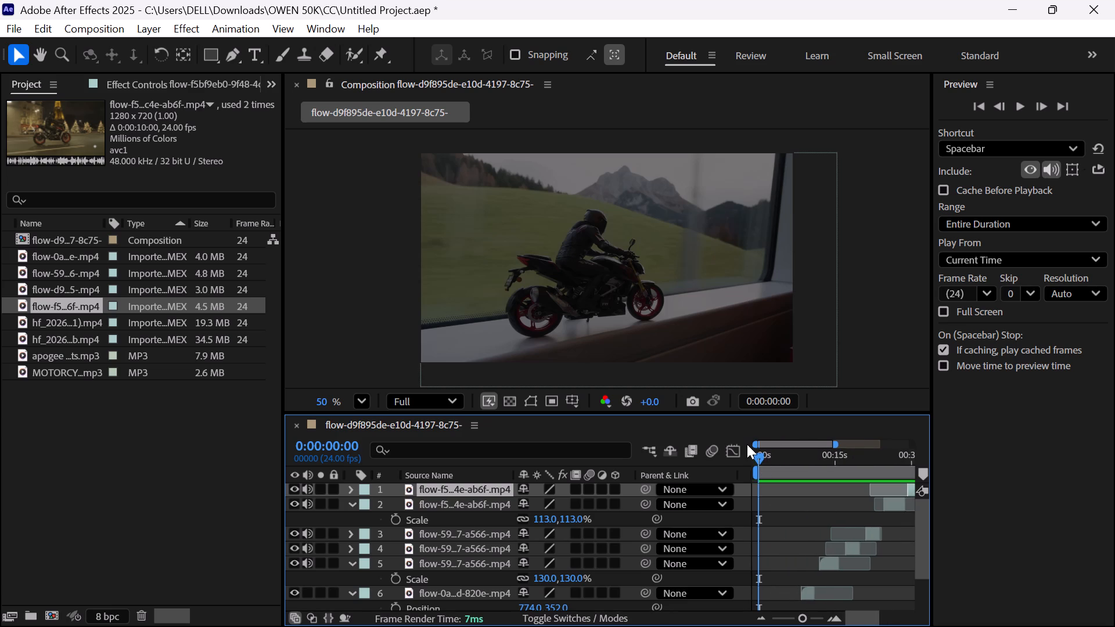
Preview the sequence from 0:00:22:01 and mute the audio of layers 1 to 5.
drag(759, 457, 872, 470)
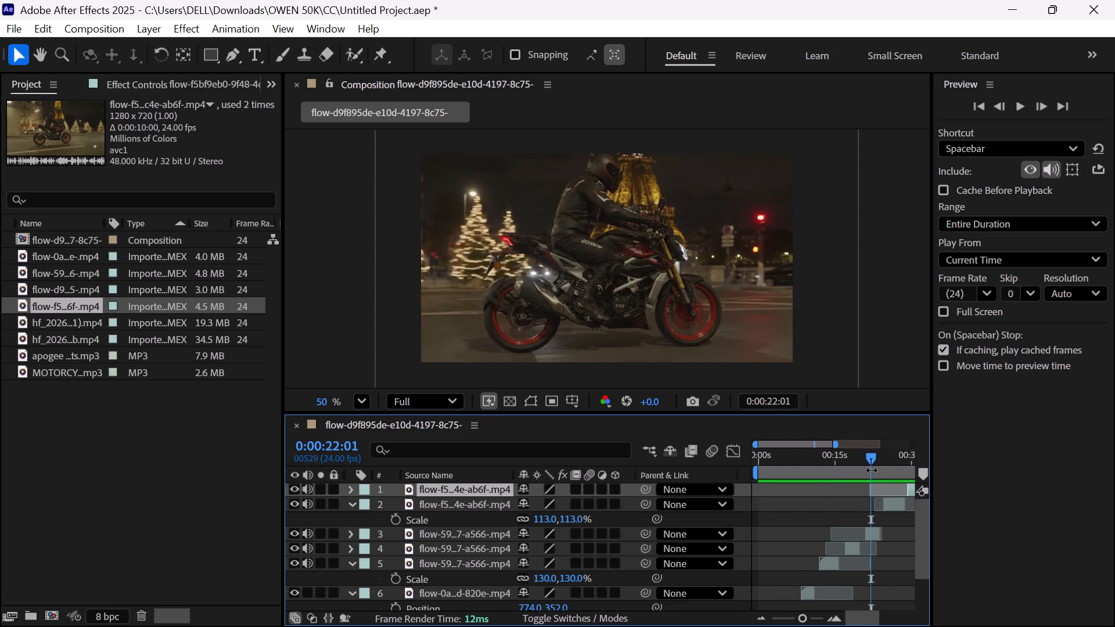
key(space)
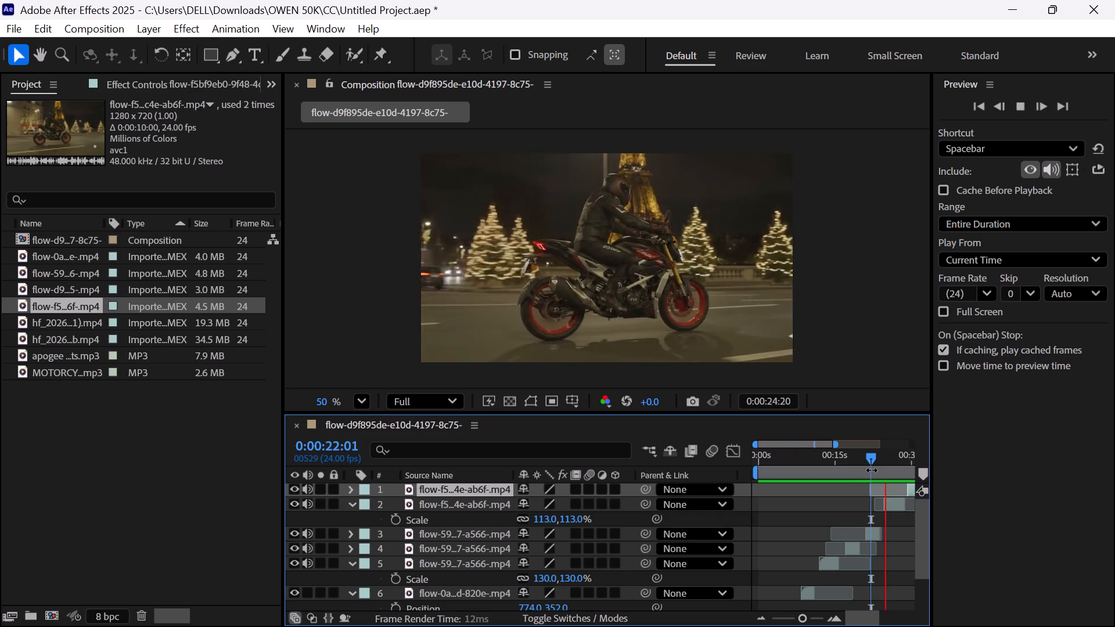
key(space)
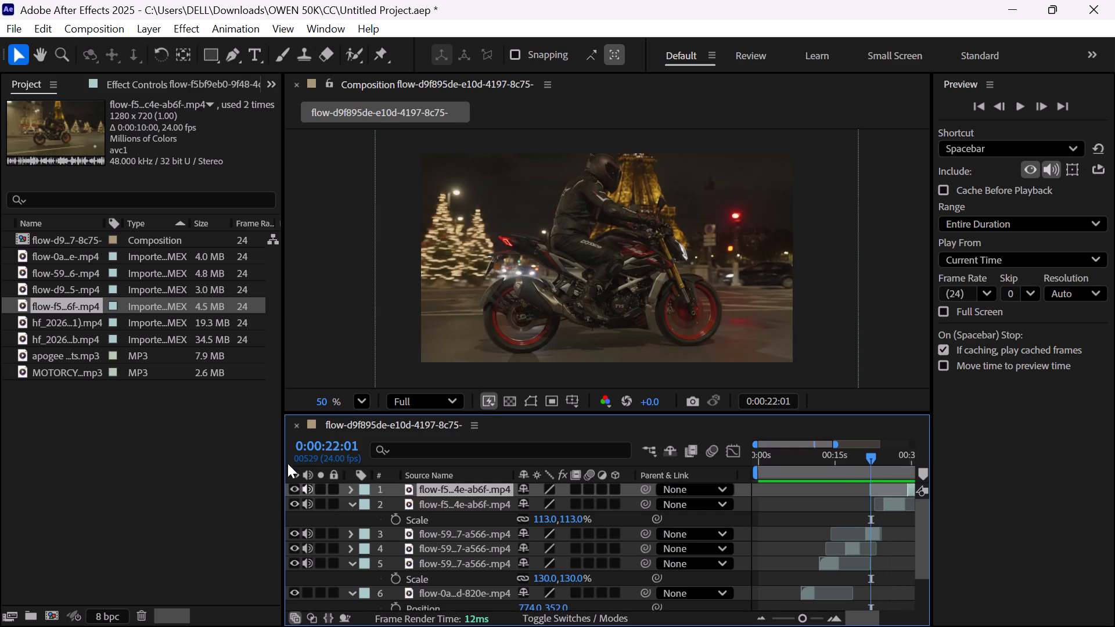
click(305, 487)
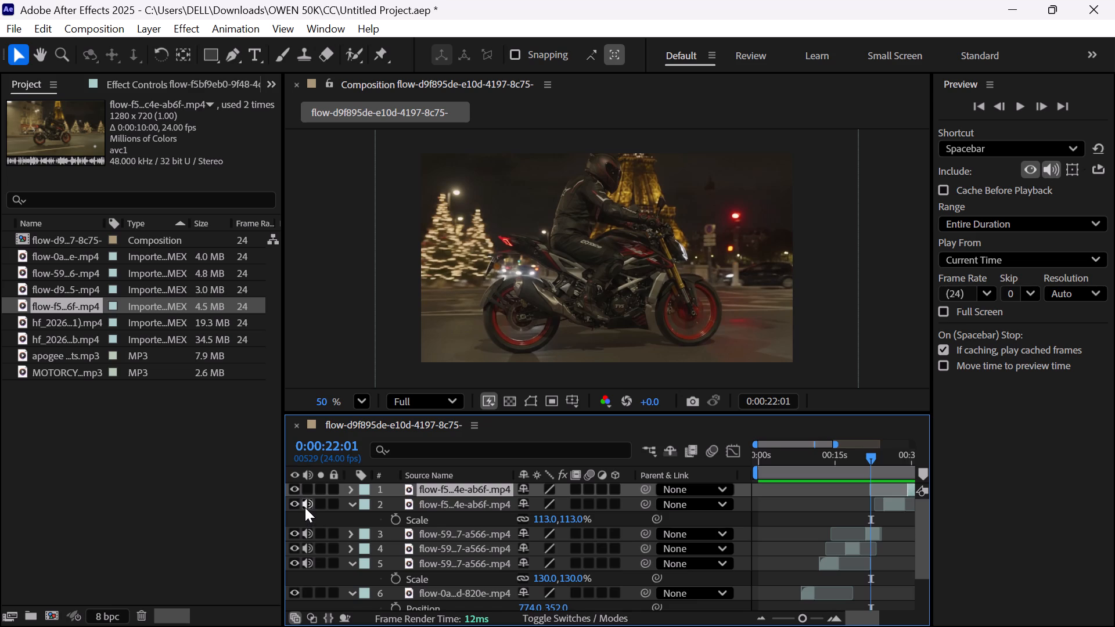
click(305, 507)
click(303, 531)
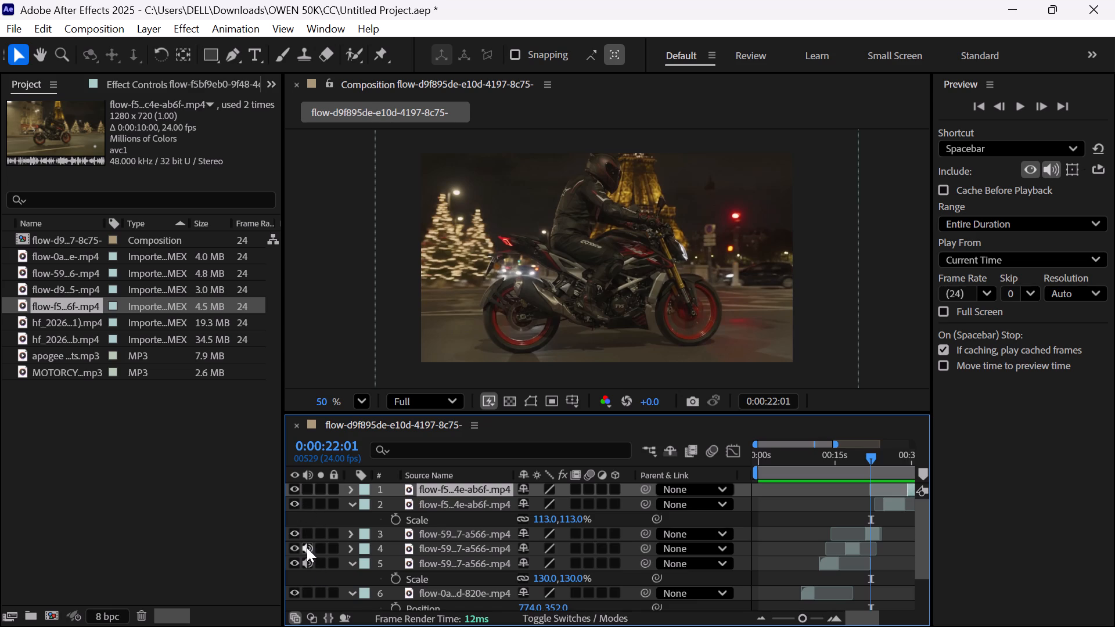
click(307, 547)
click(309, 565)
Preview from 0:00:22:01 and 0:00:12:11, and trim the end of the layer 2 flow-f5 segment slightly earlier, near 0:00:27:21.
key(space)
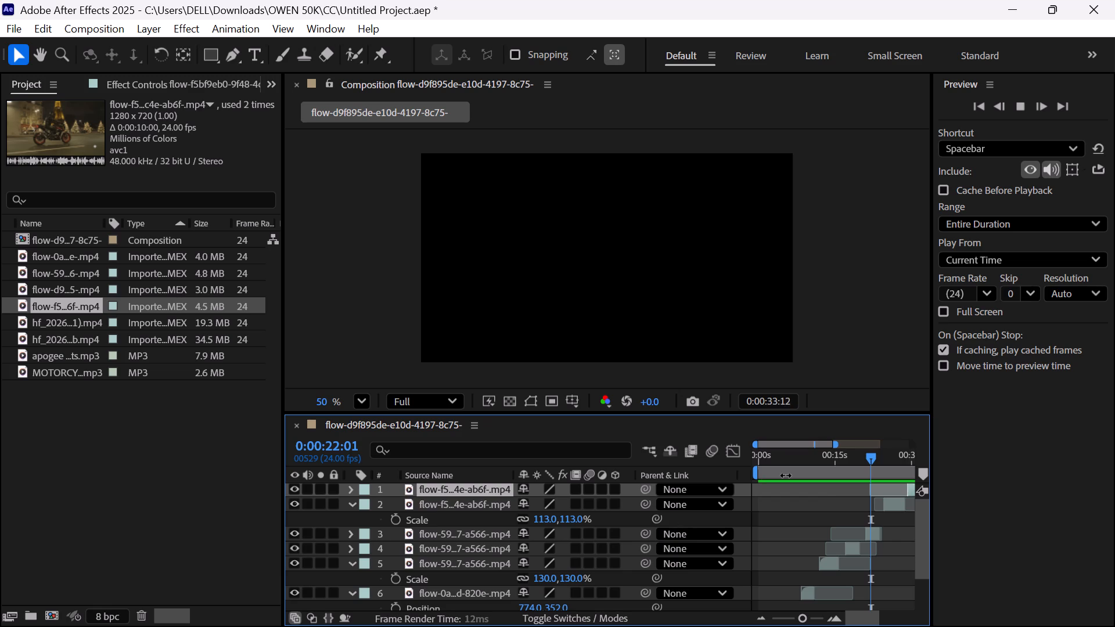
drag(874, 454, 866, 460)
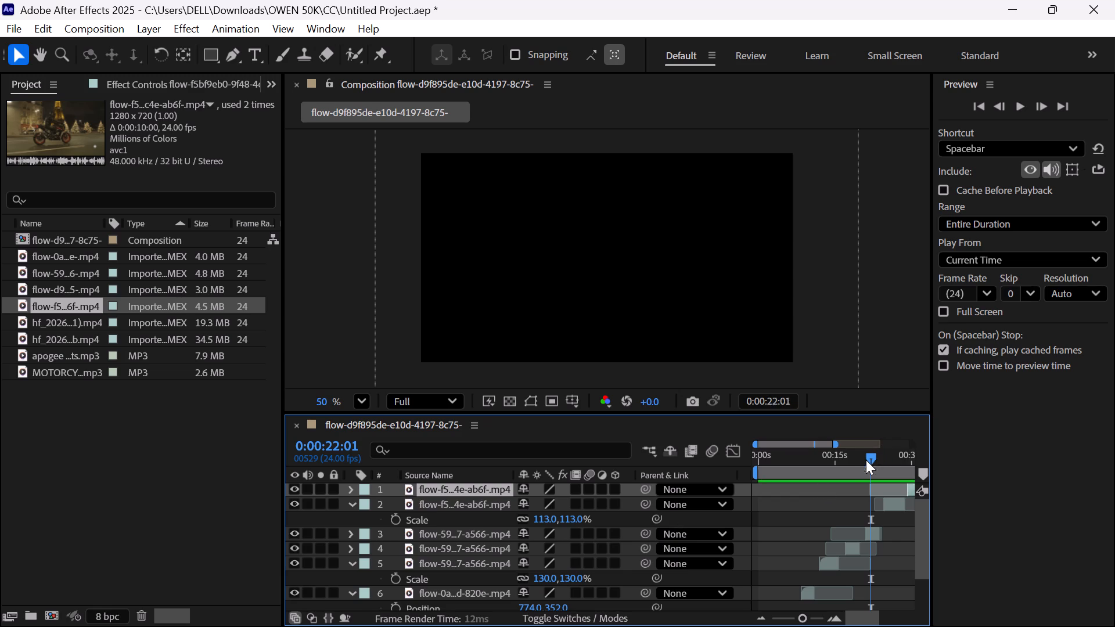
drag(866, 460, 825, 477)
key(space)
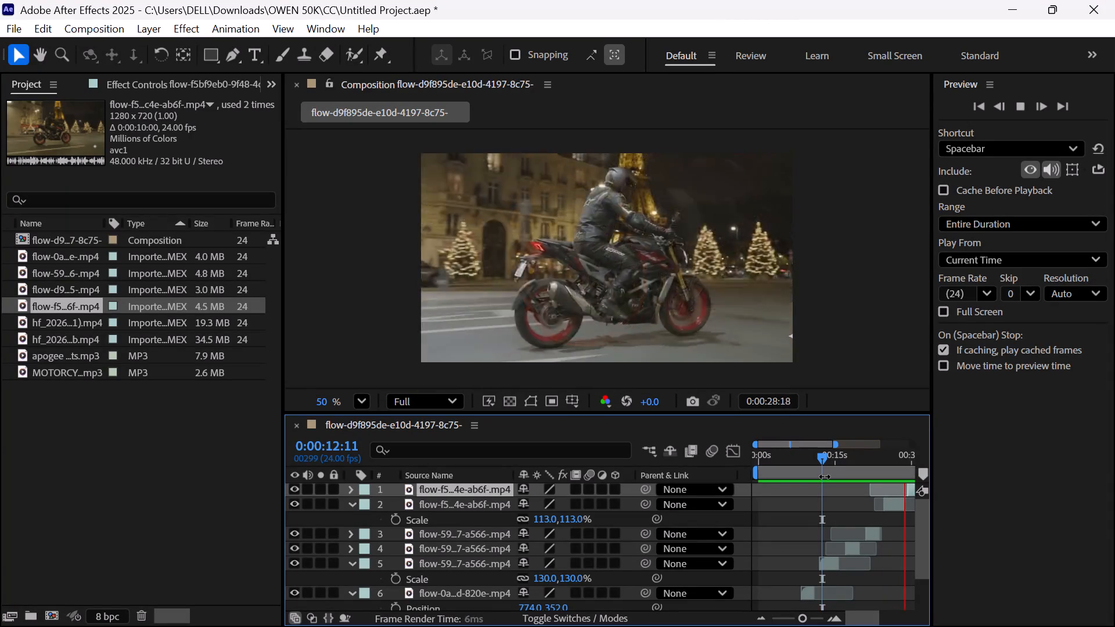
scroll(825, 477, up, 1)
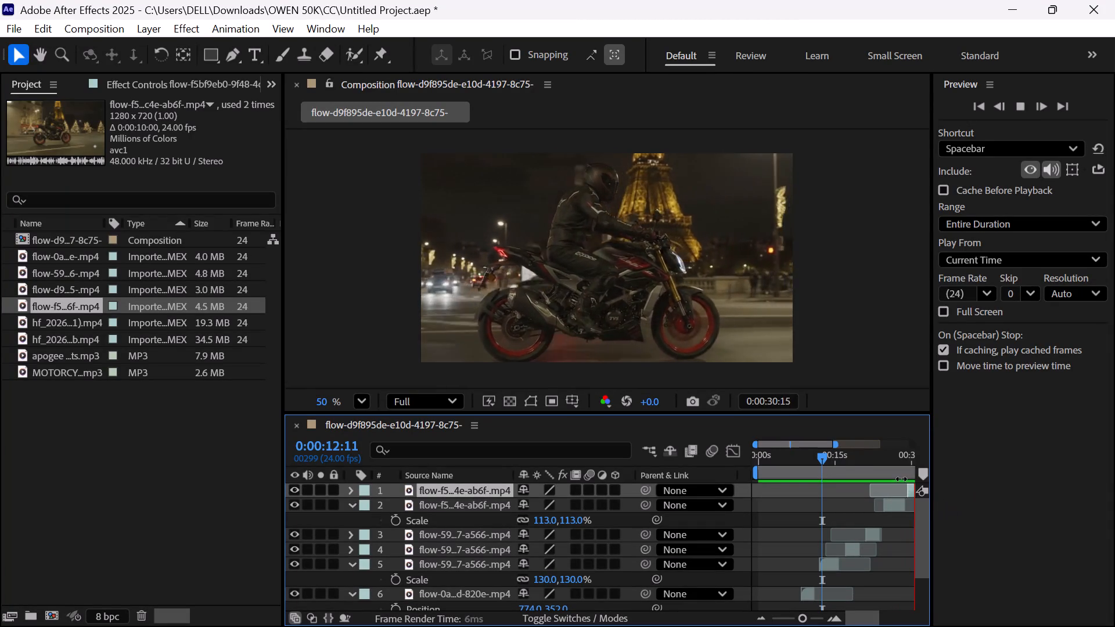
drag(825, 457, 894, 447)
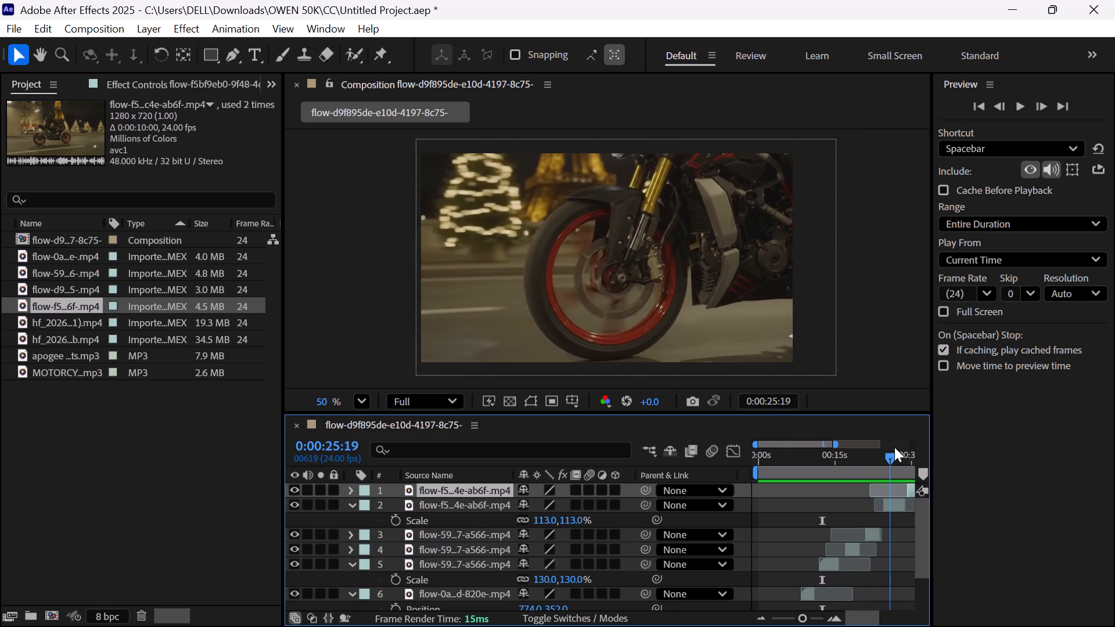
drag(894, 447, 900, 446)
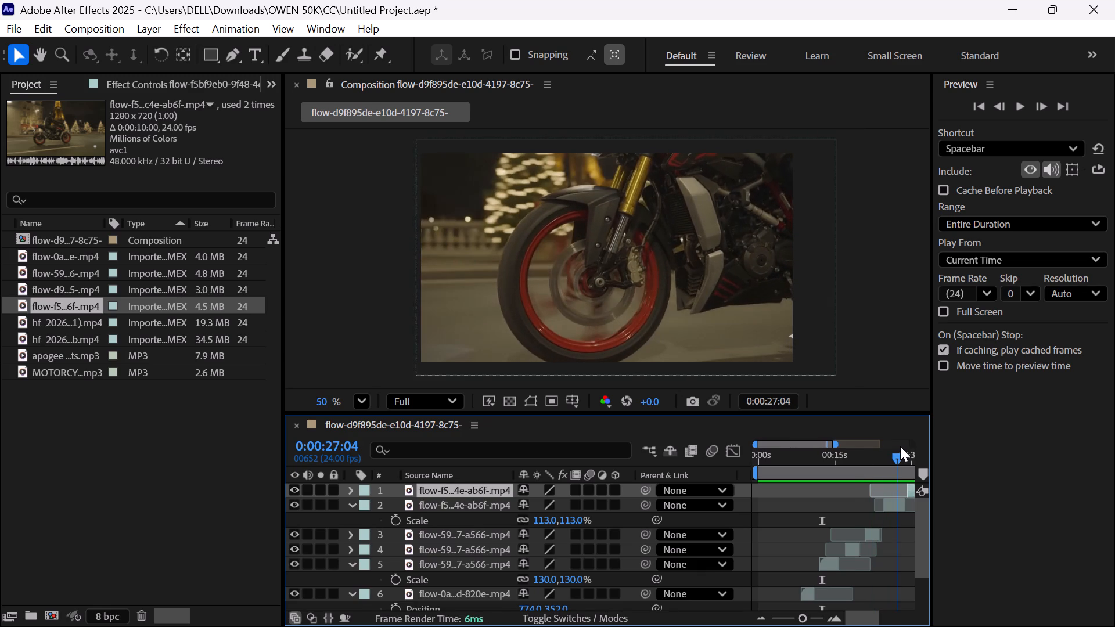
drag(900, 446, 902, 447)
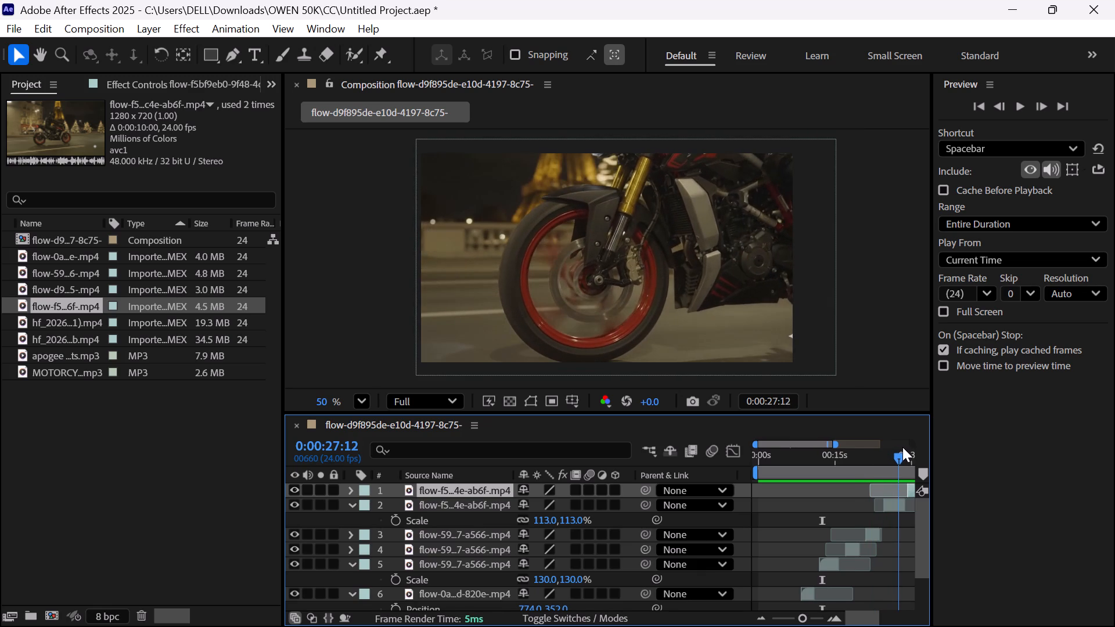
drag(902, 447, 905, 448)
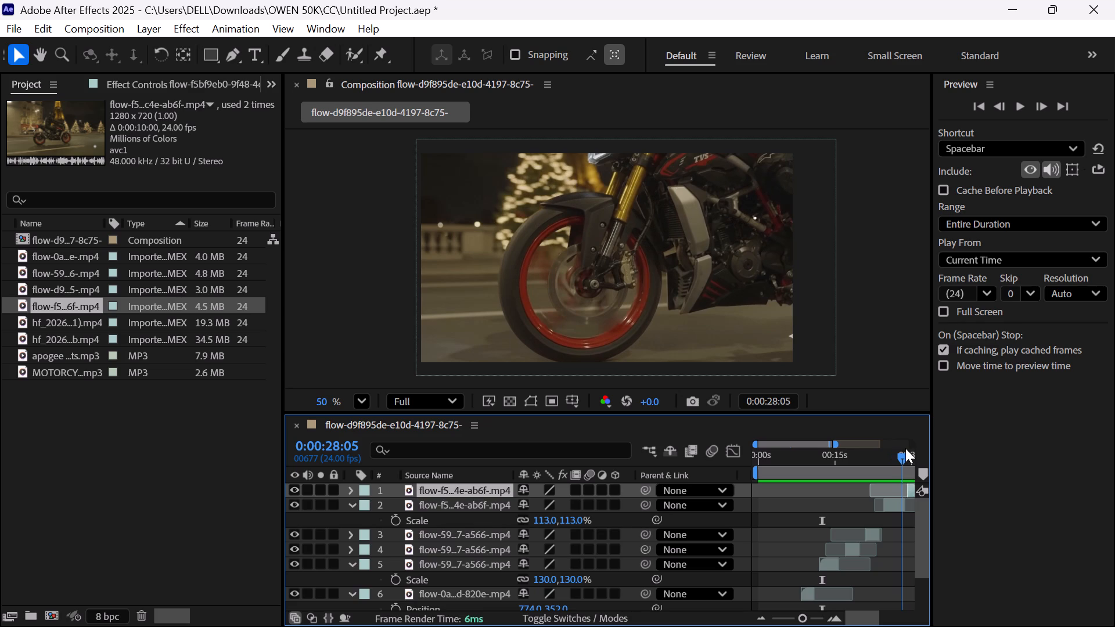
drag(905, 448, 908, 447)
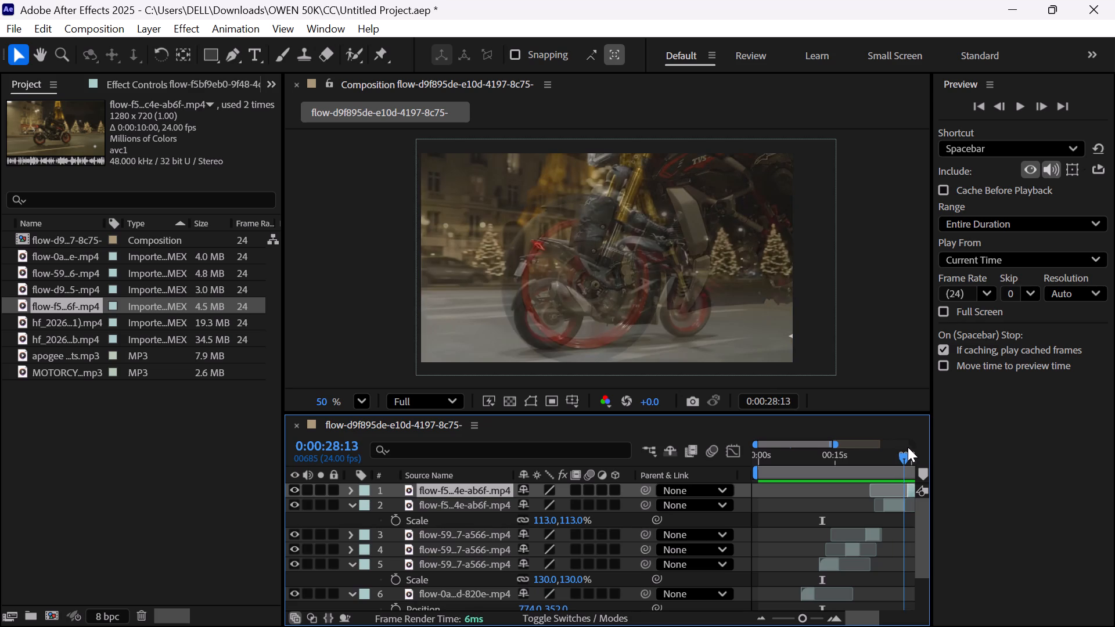
drag(908, 447, 904, 447)
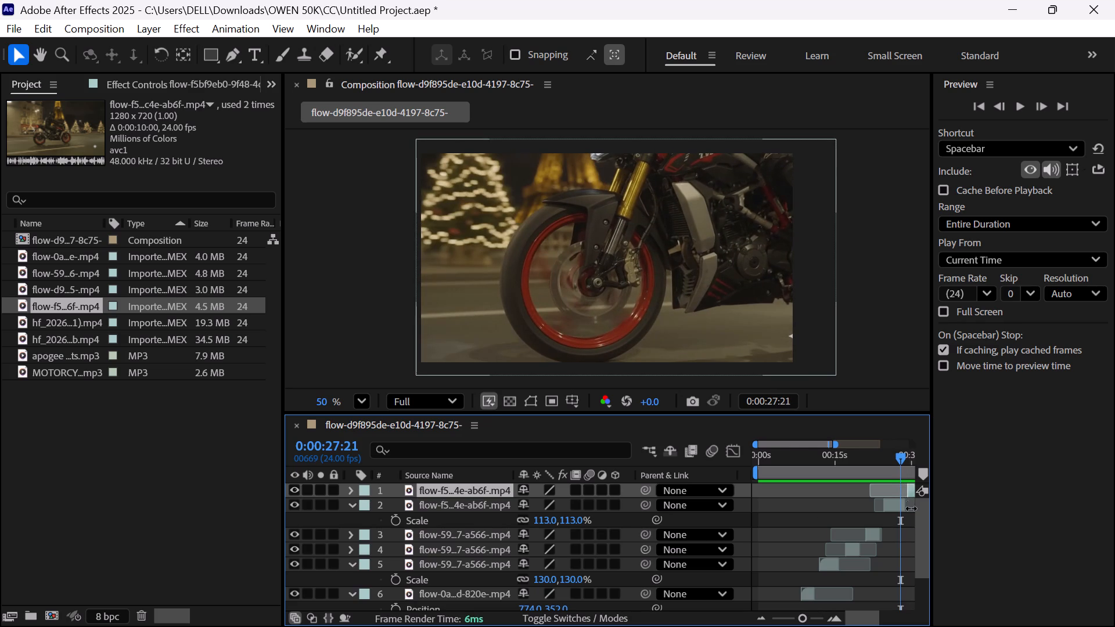
click(901, 503)
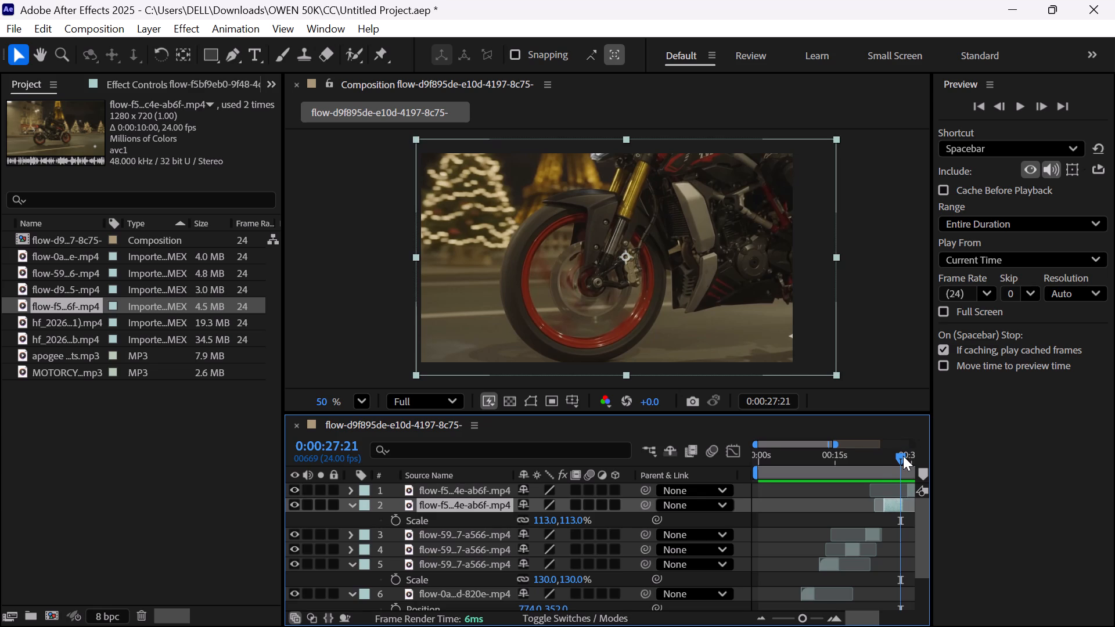
Play from 0:00:22:13 and scrub back through the timeline to examine the cut between the two flow-f5 segments.
drag(903, 456, 876, 461)
key(space)
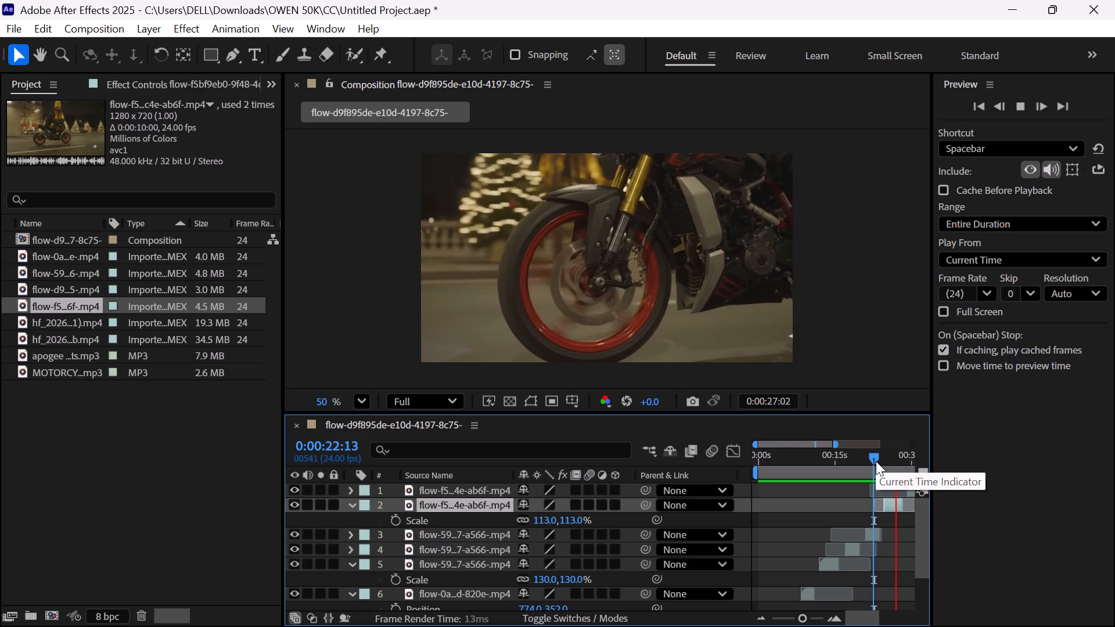
scroll(876, 461, up, 3)
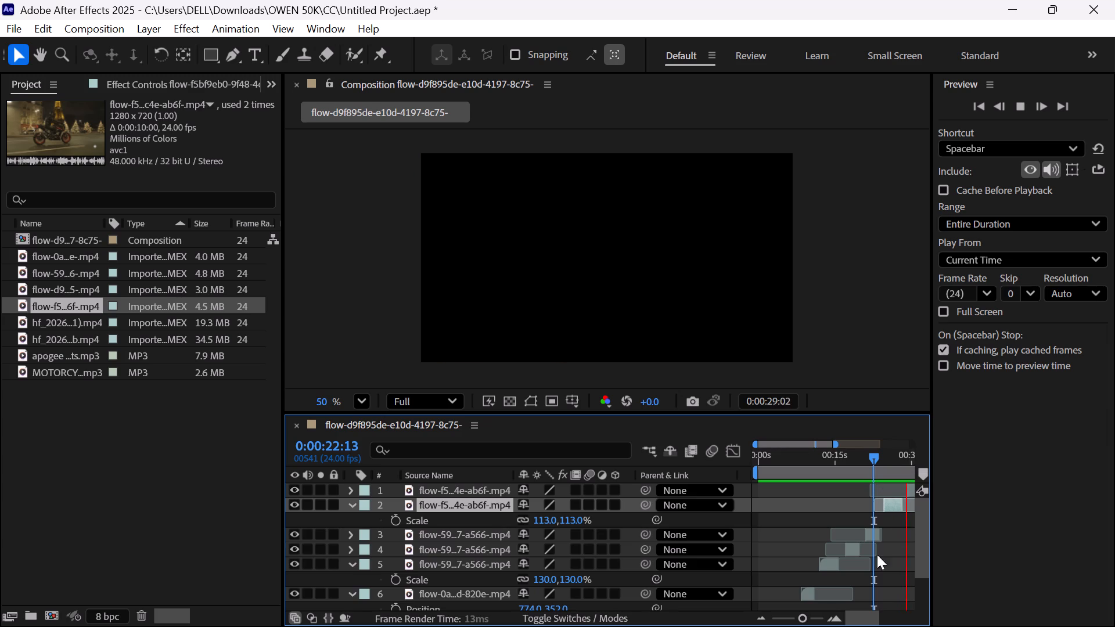
scroll(871, 569, right, 1)
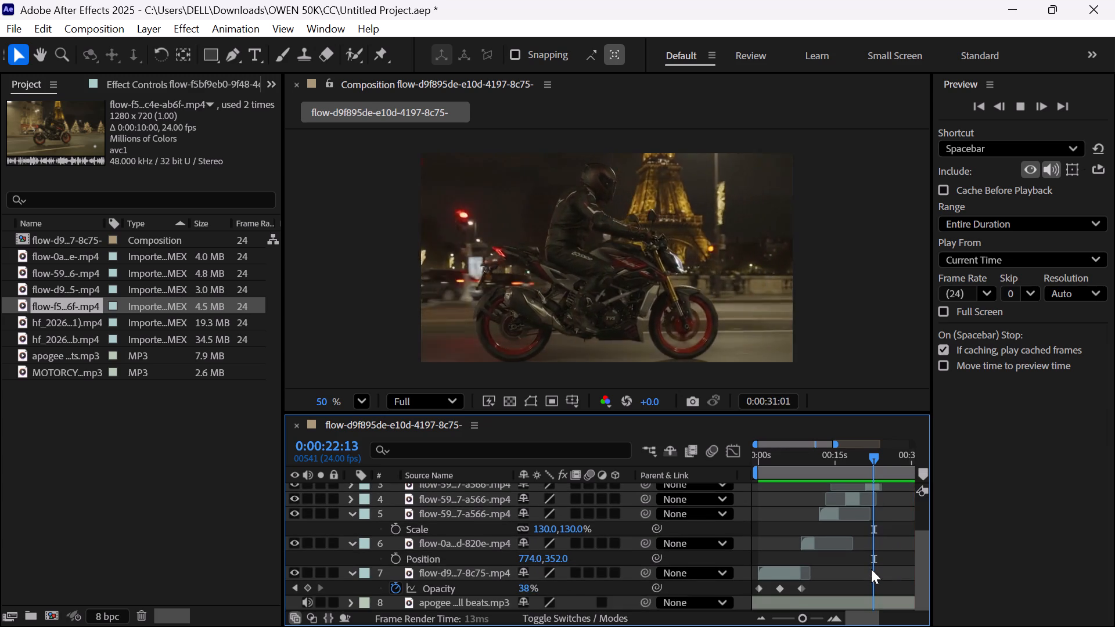
scroll(871, 569, right, 1)
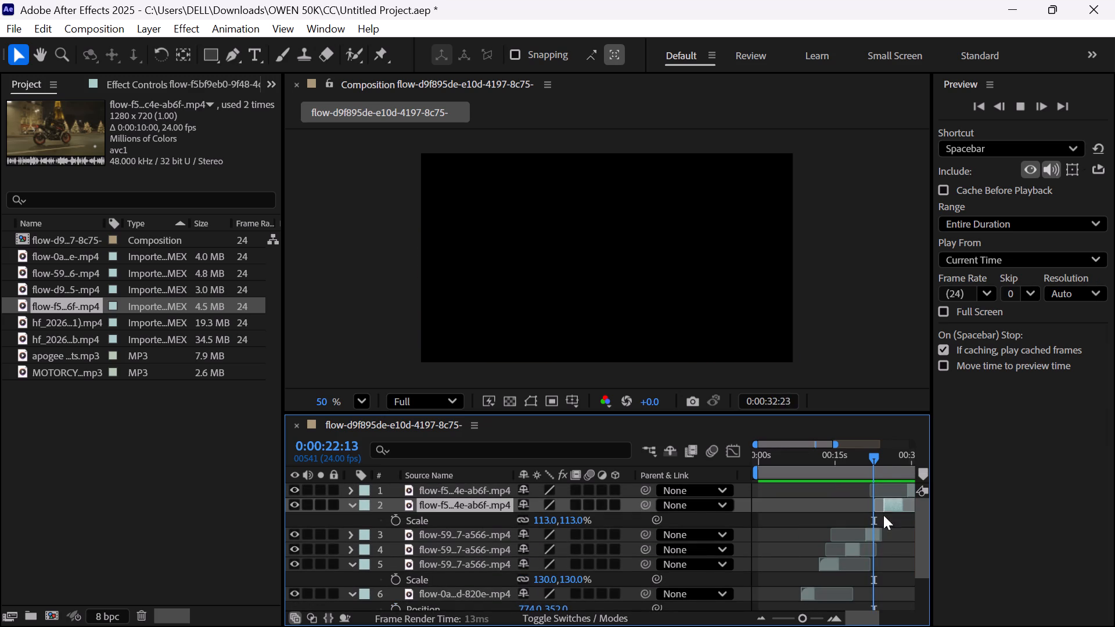
drag(877, 454, 897, 453)
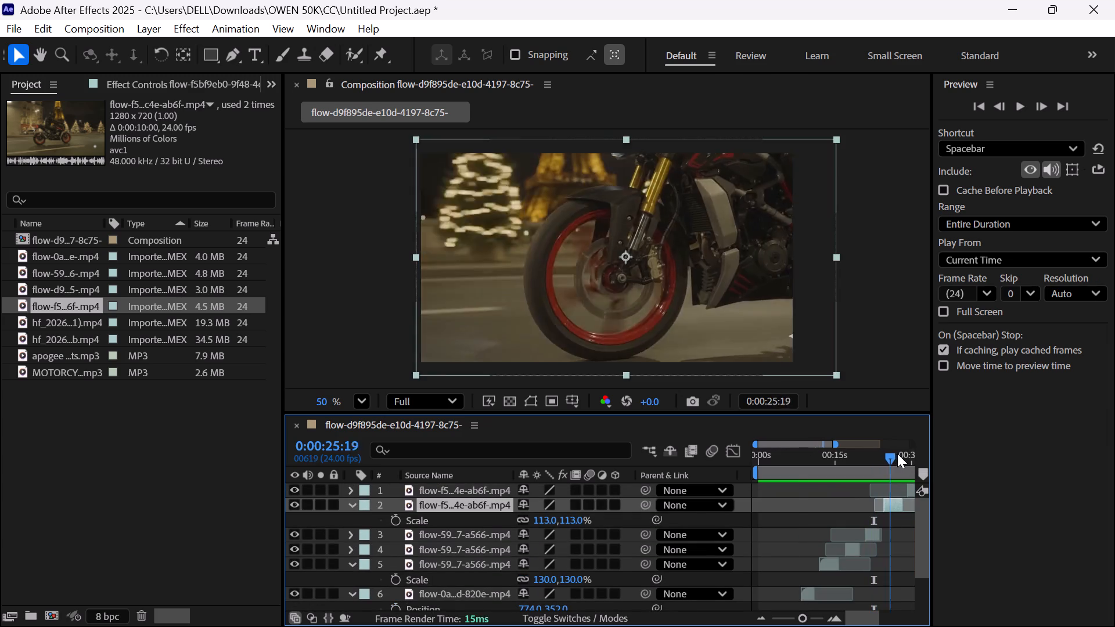
drag(897, 453, 866, 468)
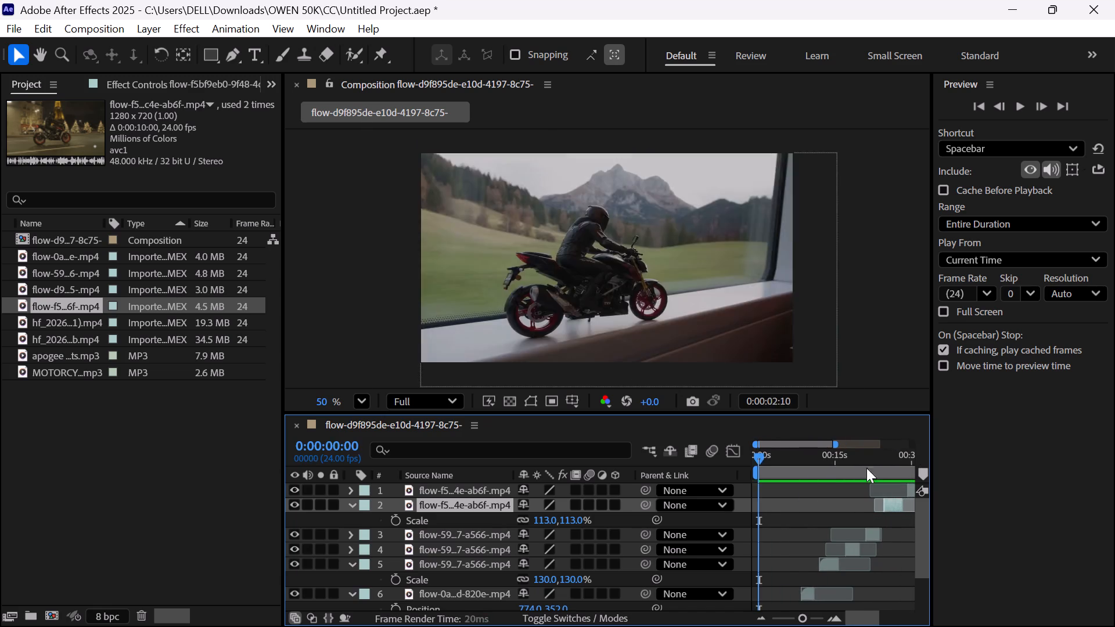
Review the sequence from 0:00:00:00, trim the layer 2 flow-f5 segment's start to the wheel close-up, and shift it slightly earlier, near 0:00:25.
drag(866, 468, 884, 469)
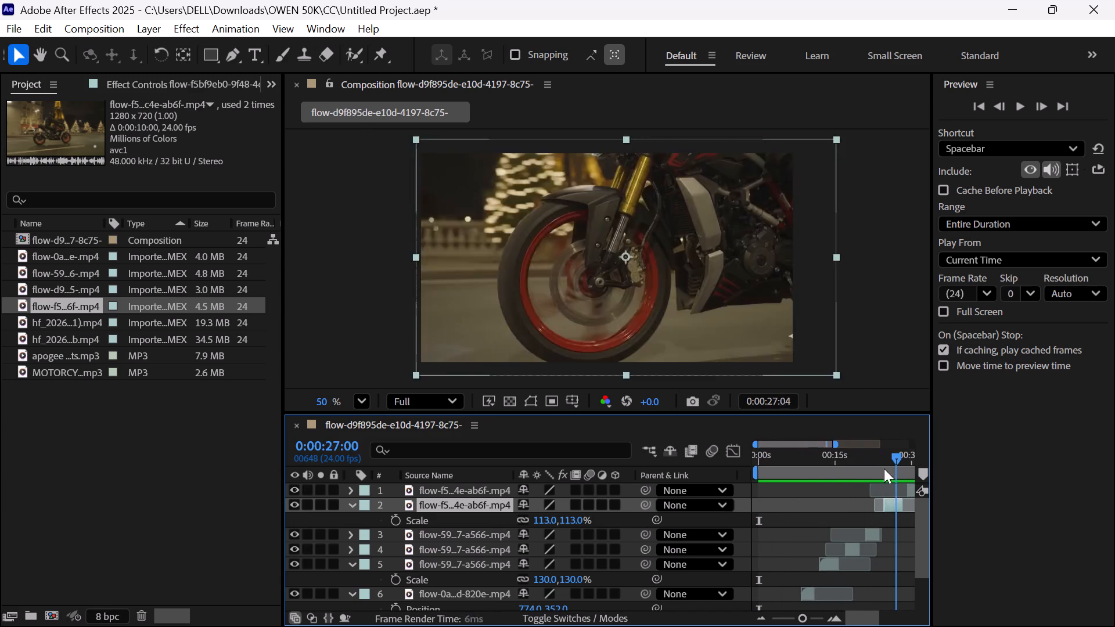
drag(884, 469, 746, 533)
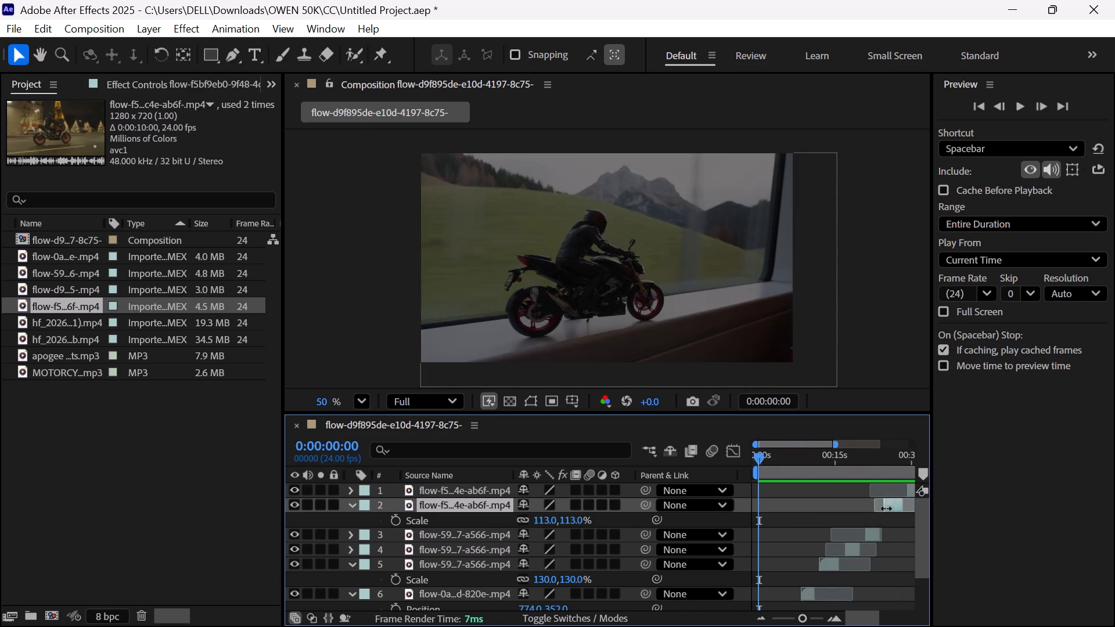
key(space)
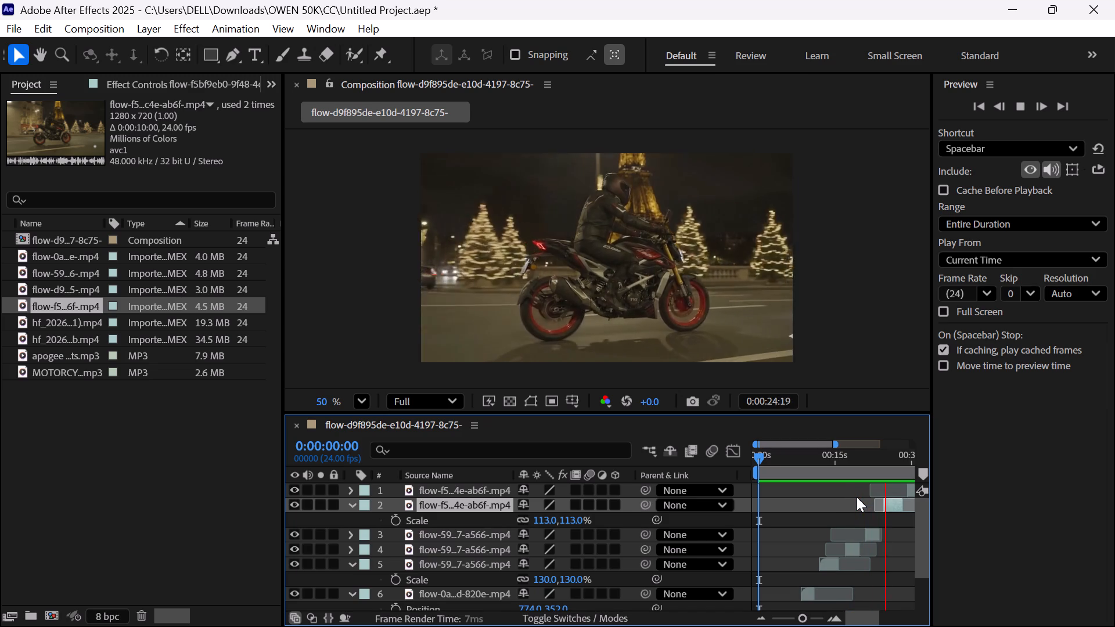
key(space)
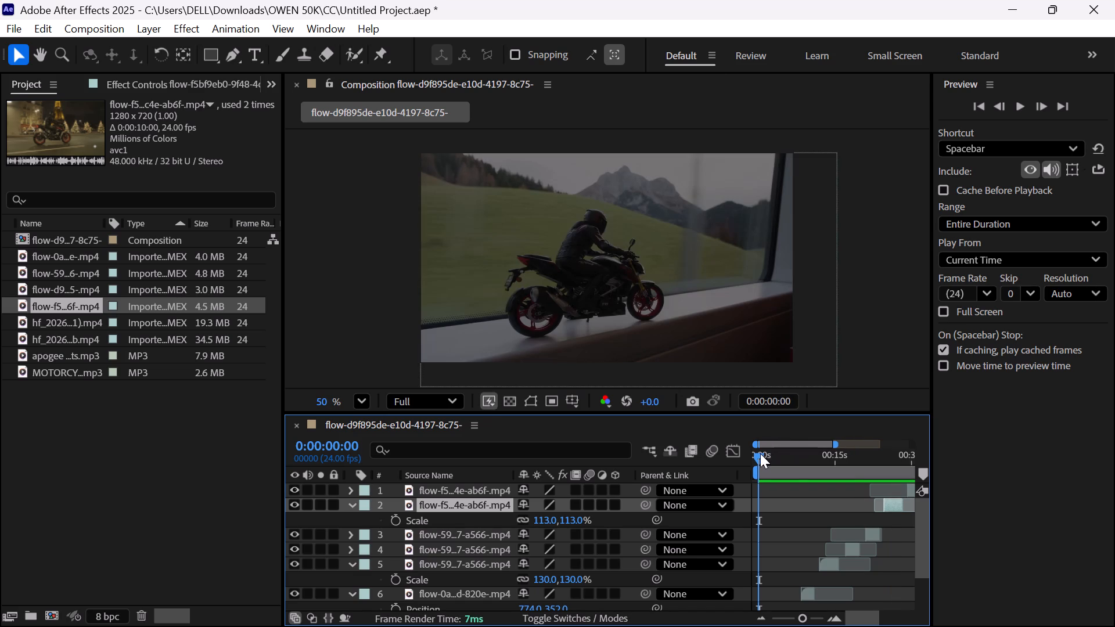
drag(760, 454, 886, 484)
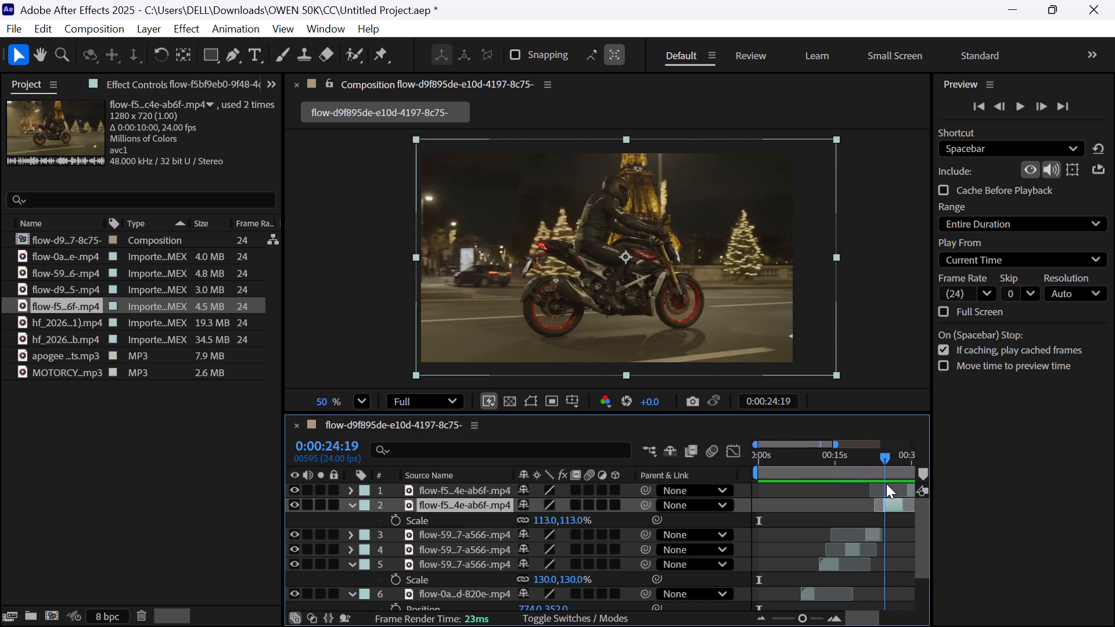
drag(886, 484, 879, 484)
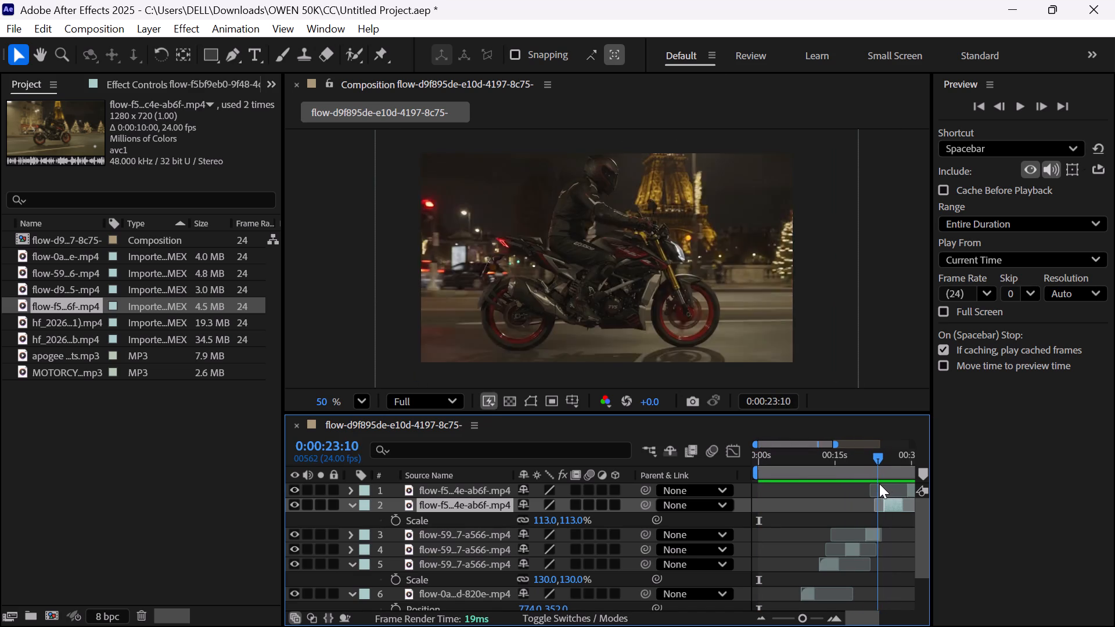
drag(879, 484, 888, 484)
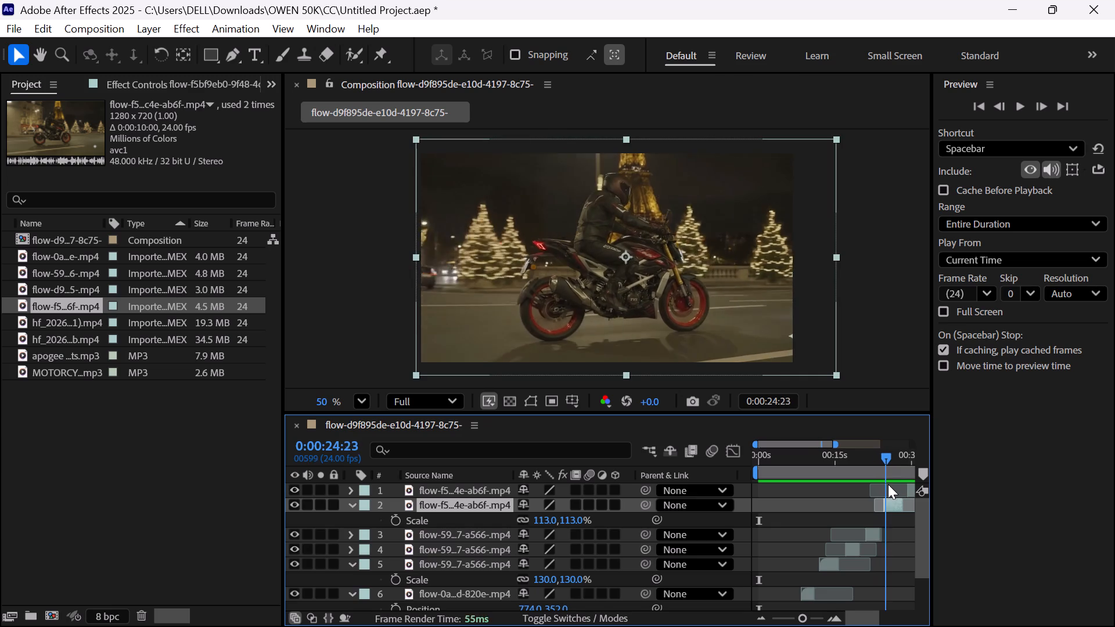
drag(888, 484, 892, 482)
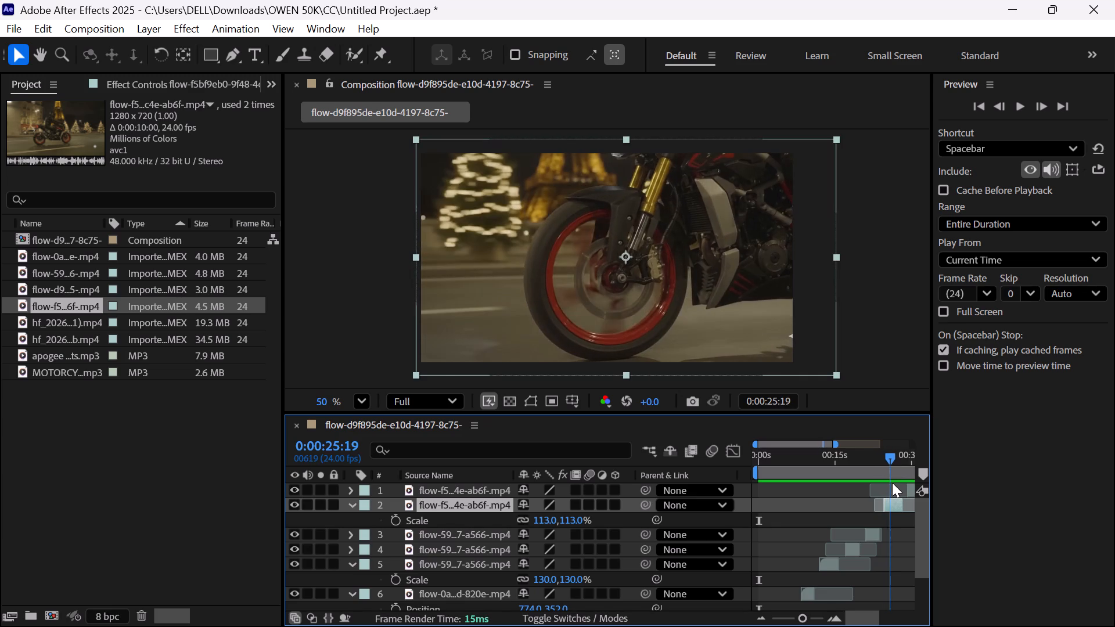
drag(892, 482, 888, 483)
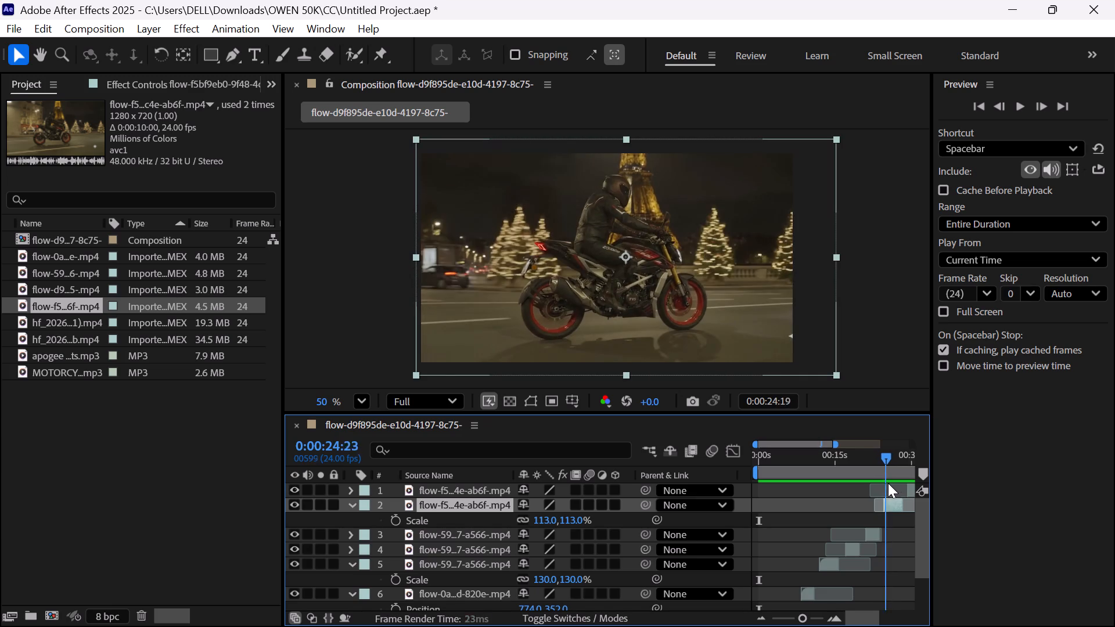
drag(888, 483, 891, 482)
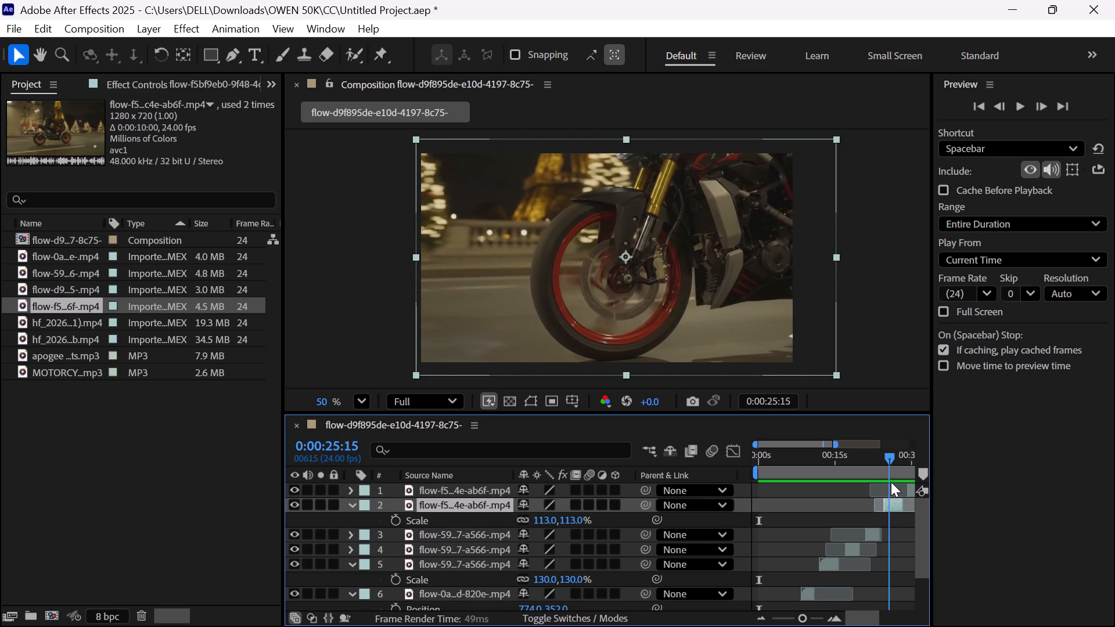
drag(891, 482, 890, 481)
click(886, 507)
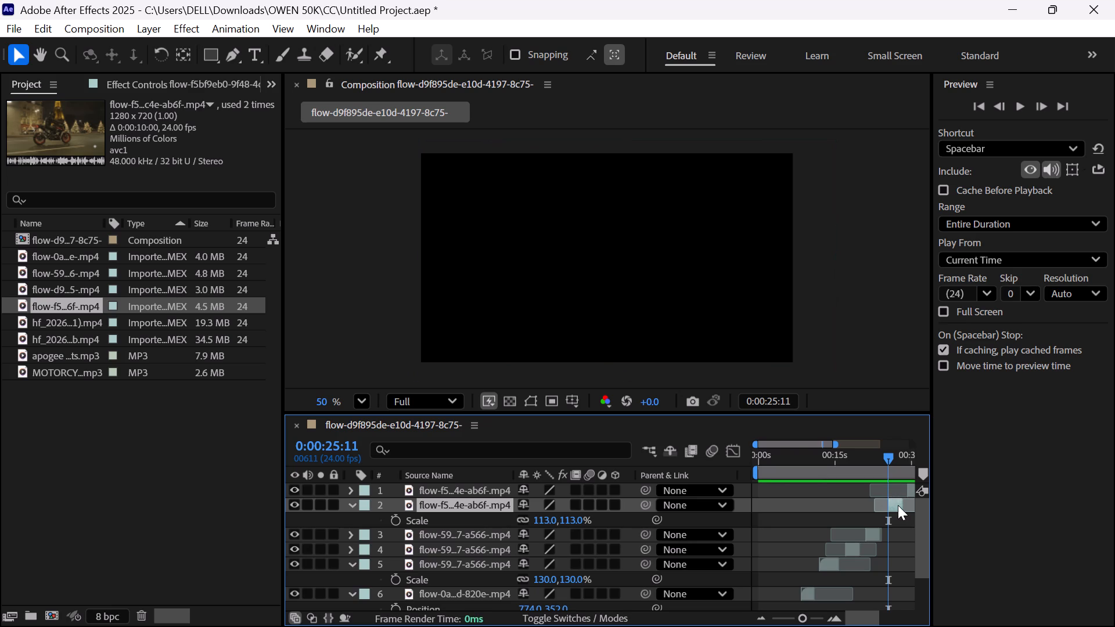
click(898, 505)
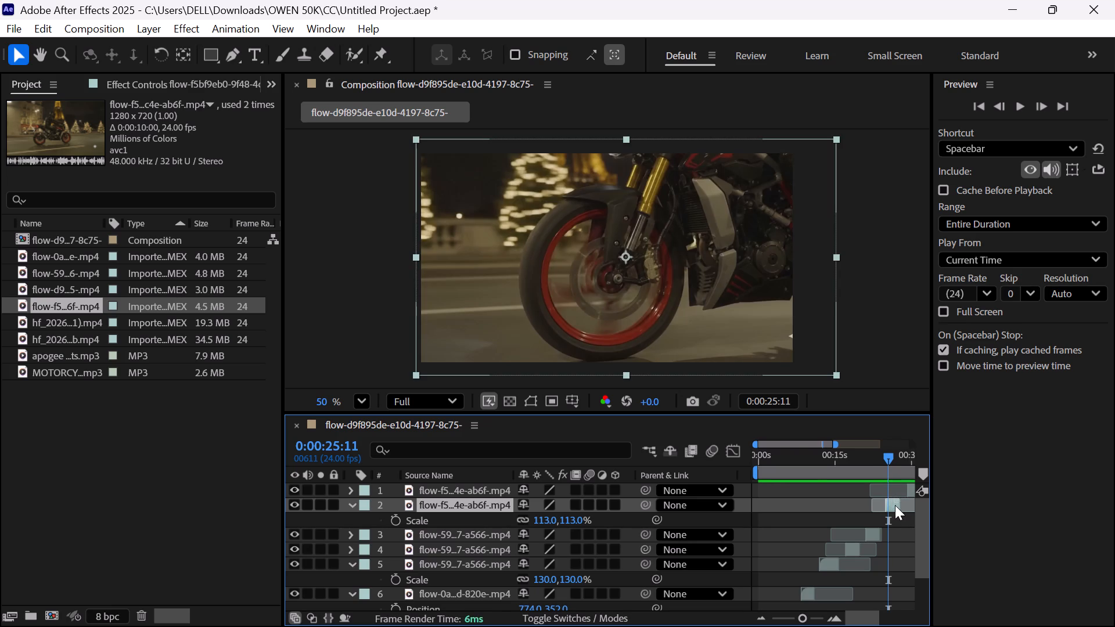
Preview from 0:00:16:22 and reposition the layer 1 flow-f5 segment slightly earlier, starting at about 0:00:29 after the layer 2 segment.
drag(887, 454, 843, 467)
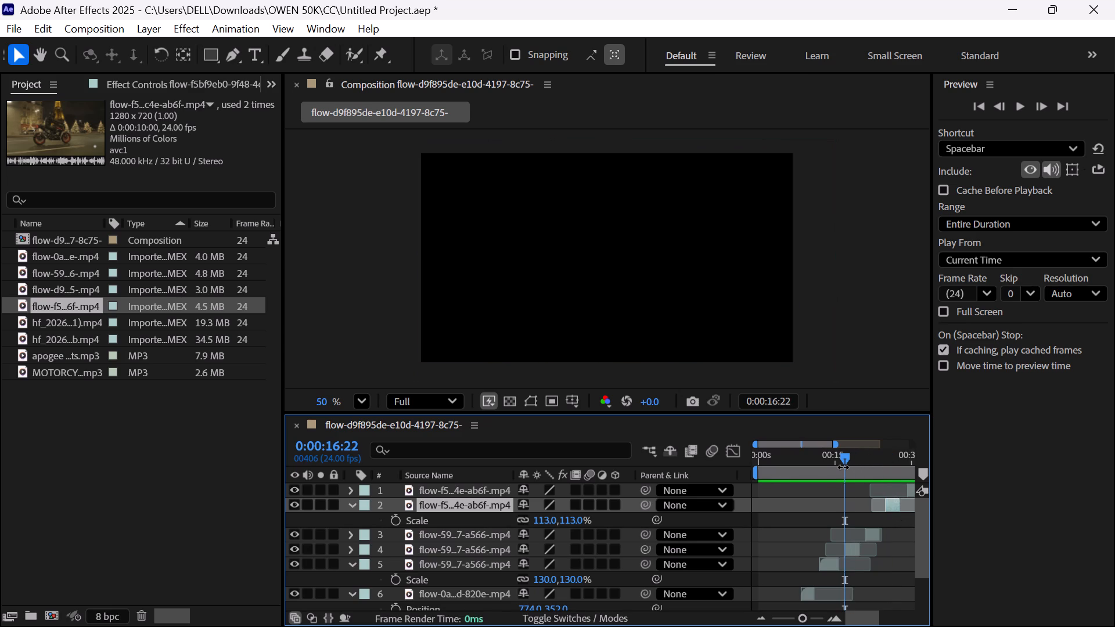
key(space)
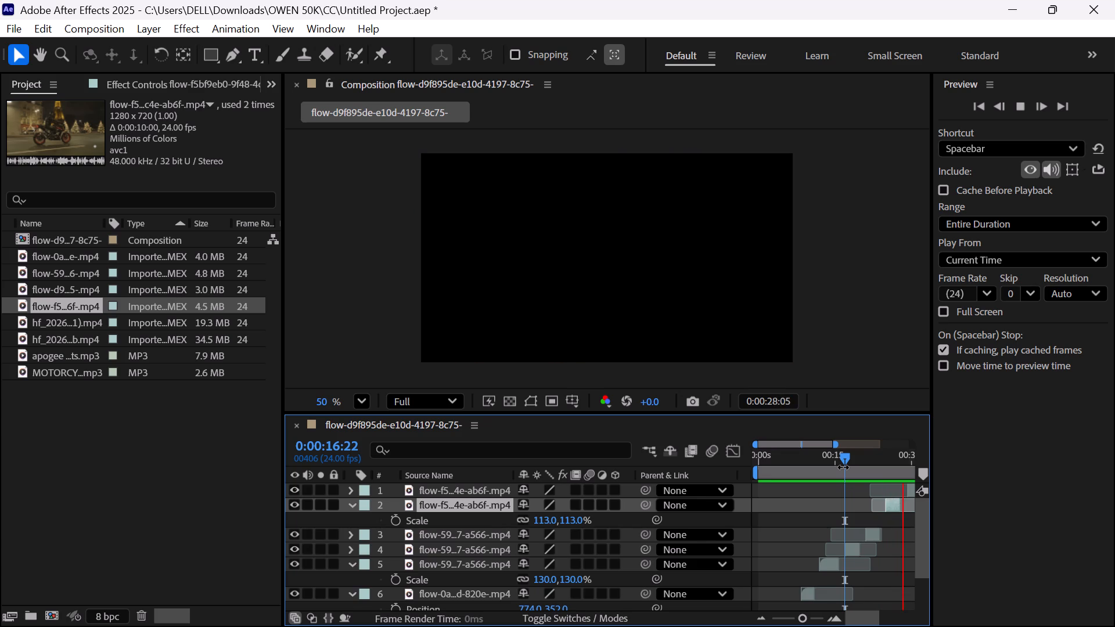
key(space)
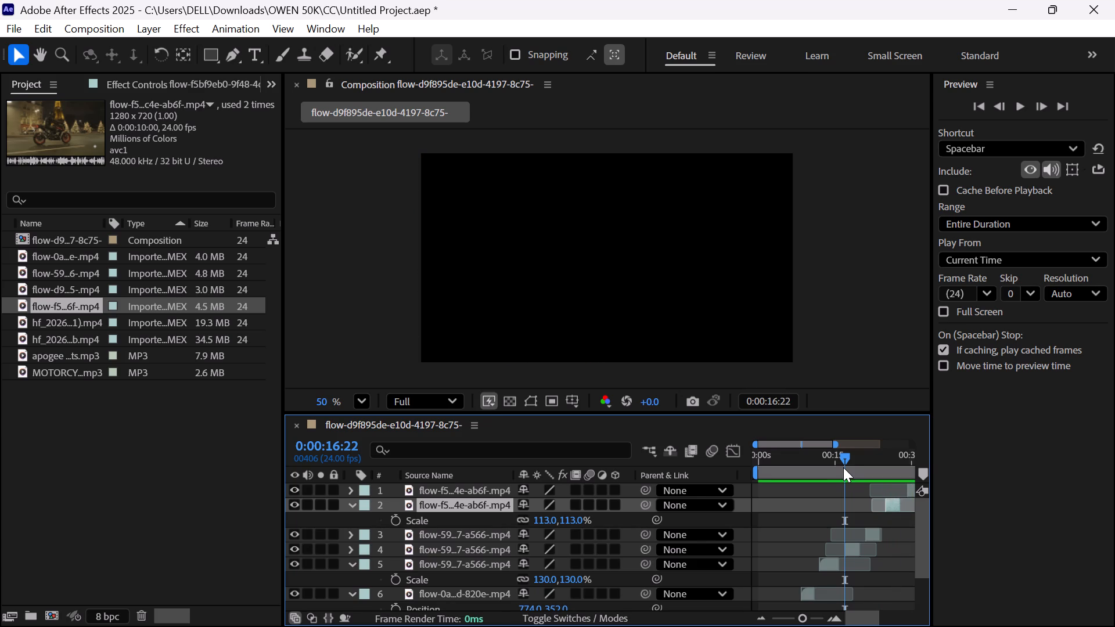
drag(912, 489, 753, 510)
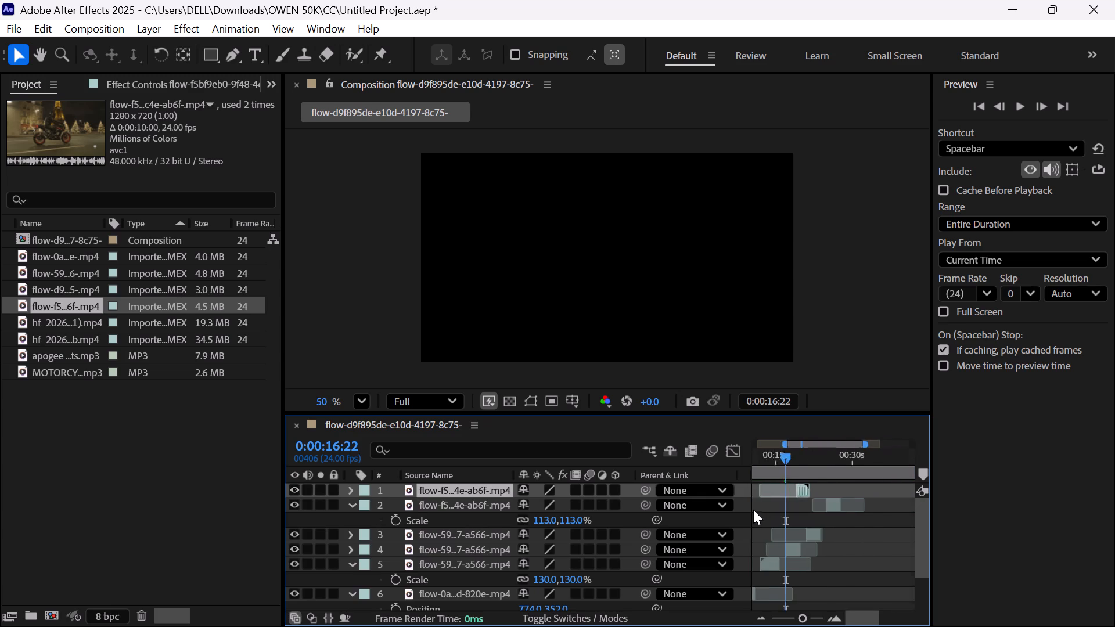
drag(753, 510, 782, 500)
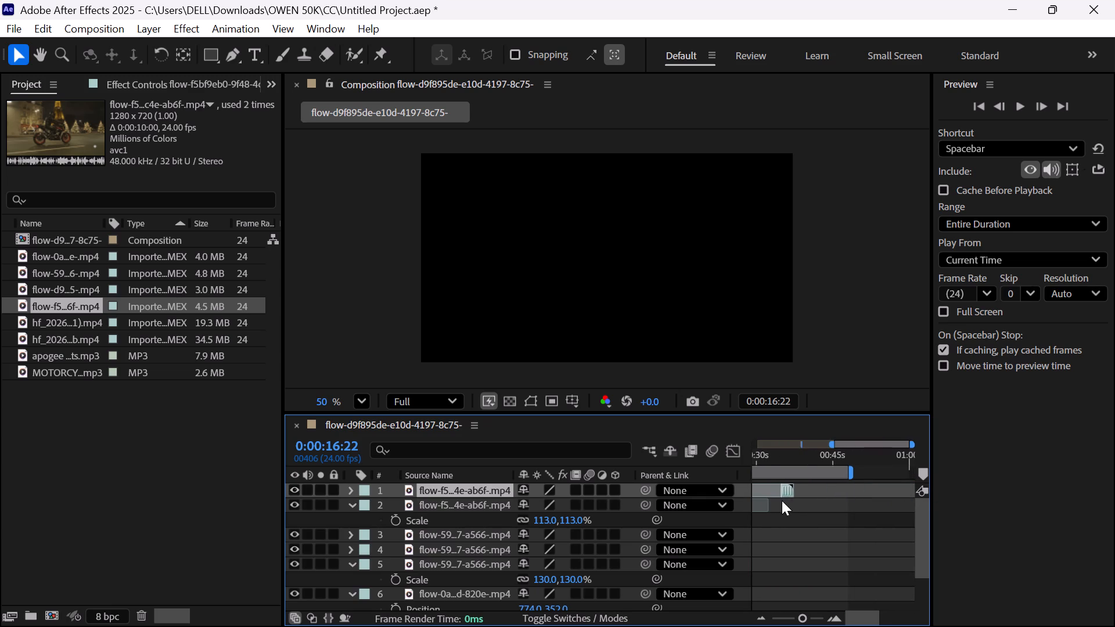
drag(782, 500, 841, 488)
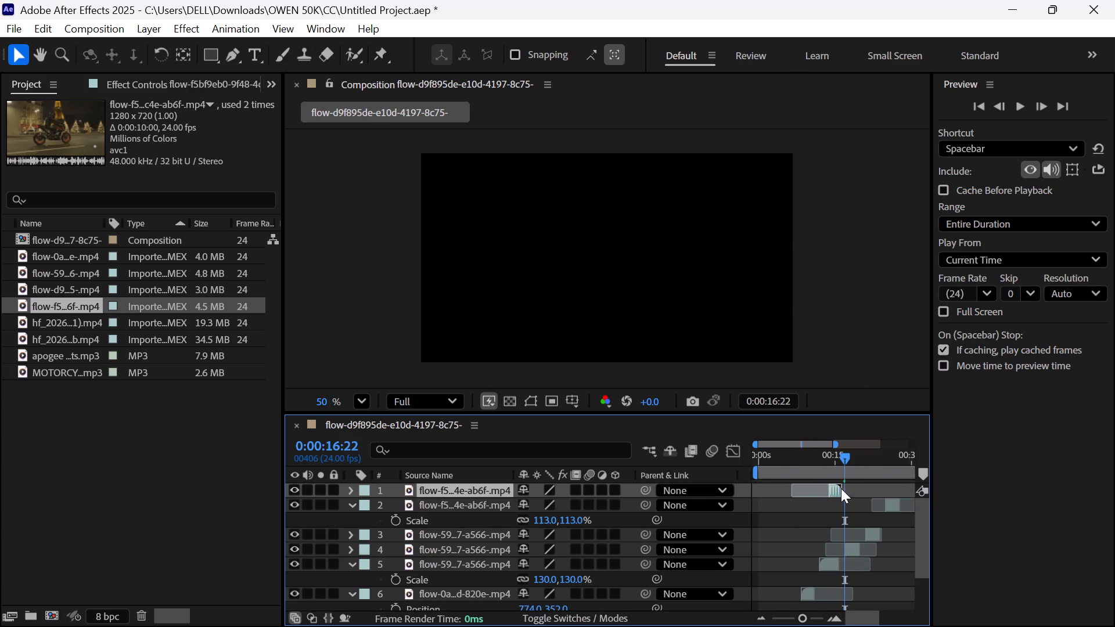
drag(841, 488, 904, 467)
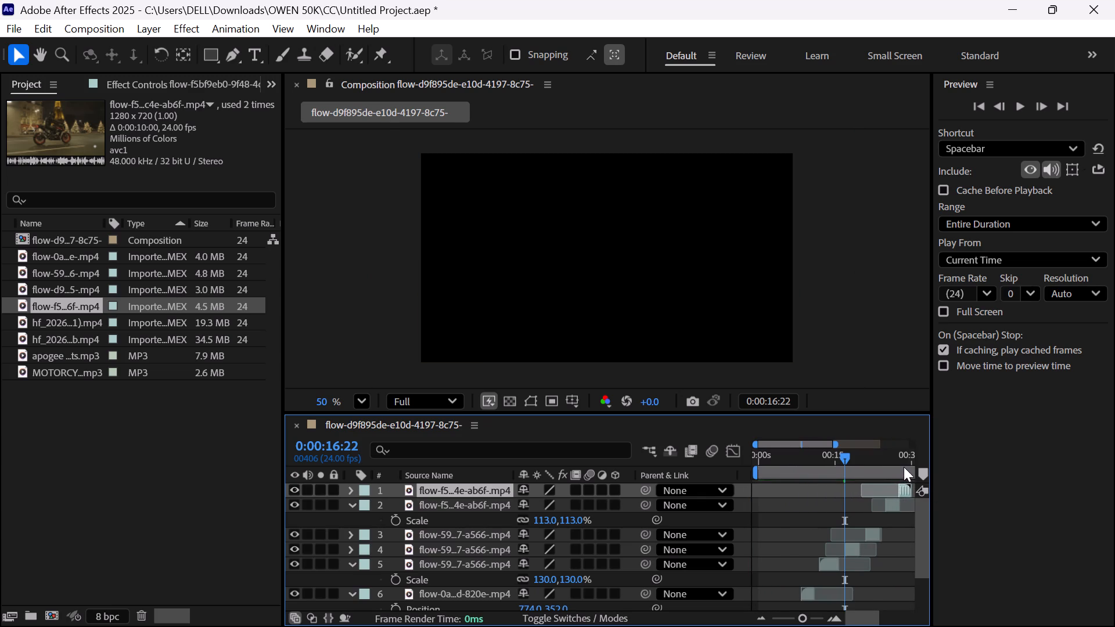
drag(904, 467, 910, 467)
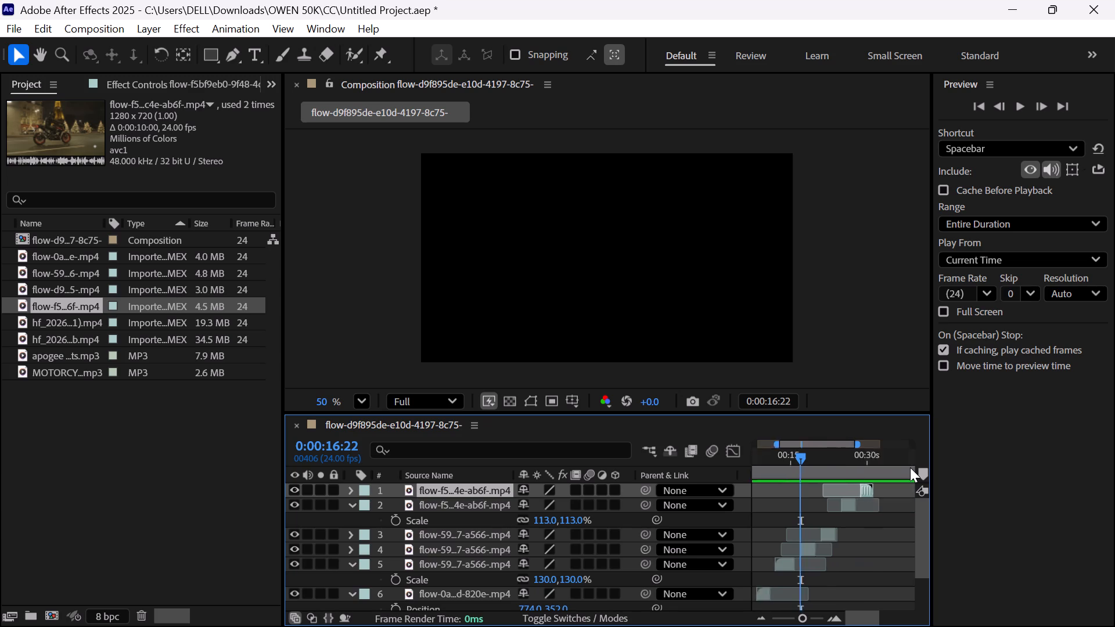
drag(910, 467, 890, 471)
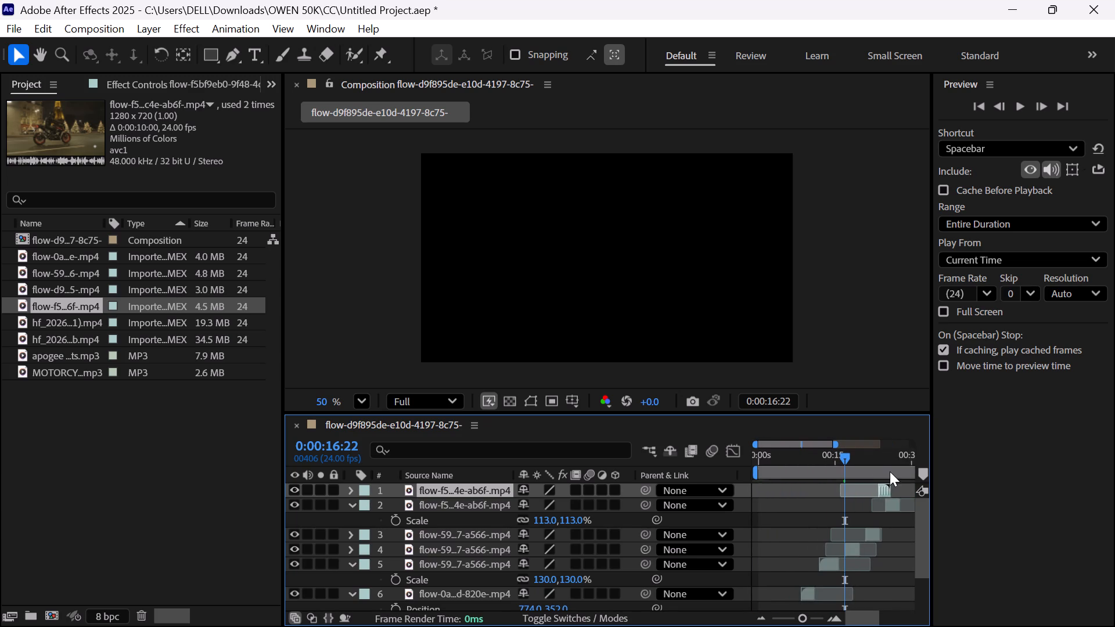
drag(890, 471, 909, 469)
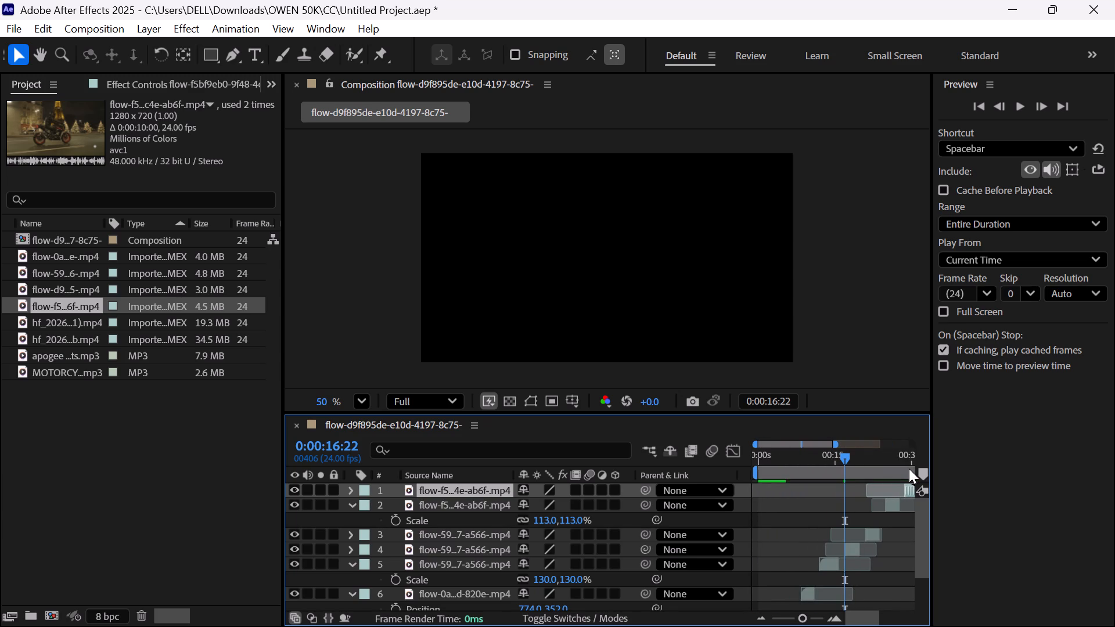
drag(909, 469, 876, 469)
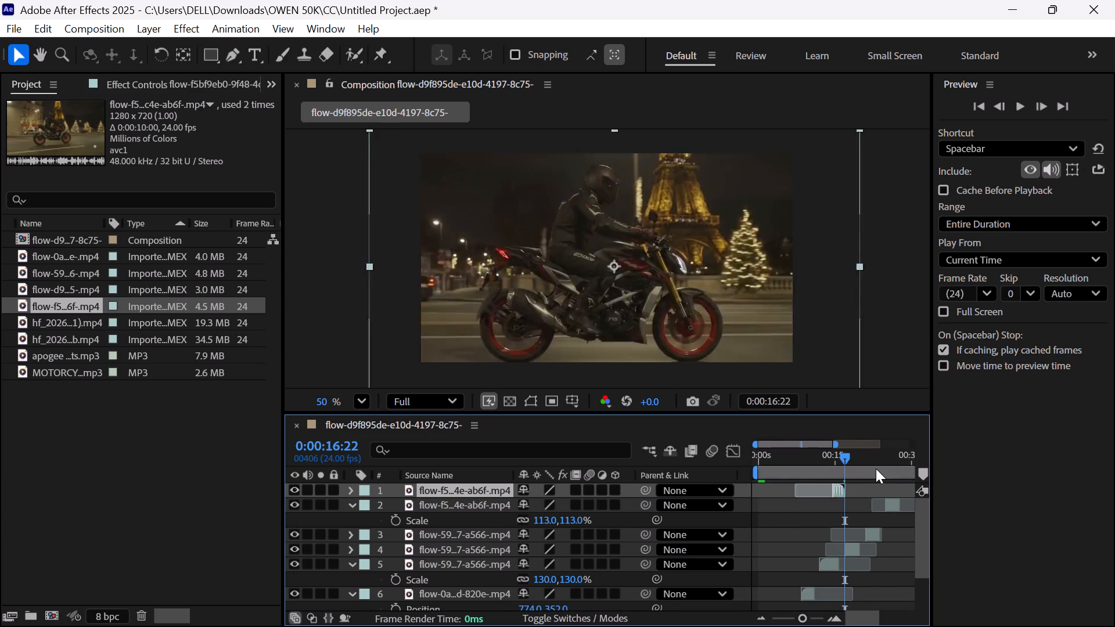
drag(876, 469, 912, 462)
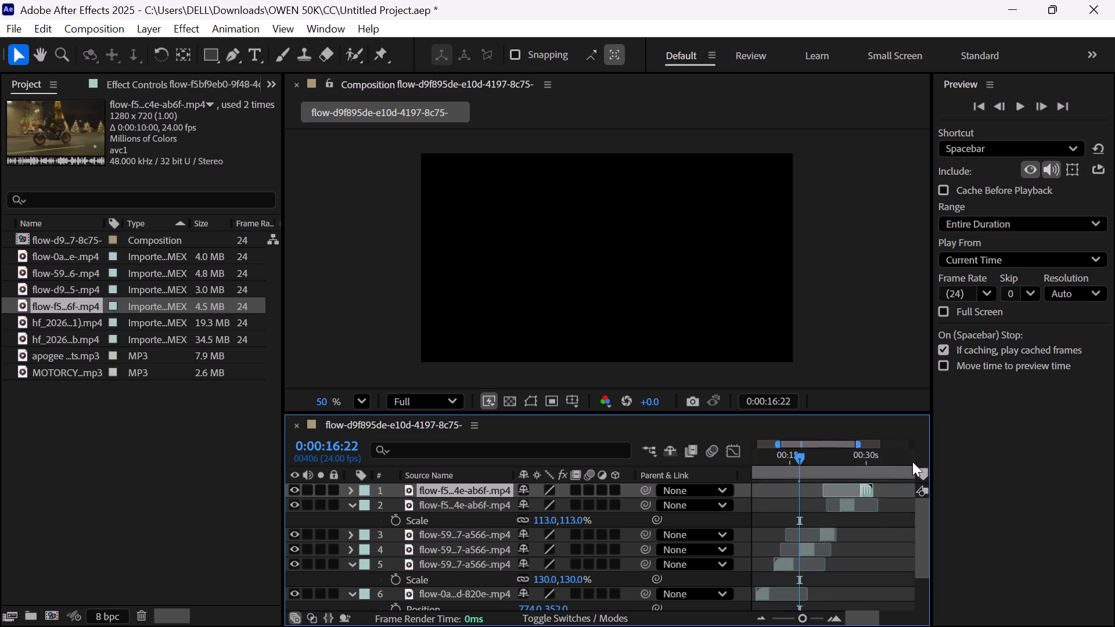
drag(912, 462, 756, 507)
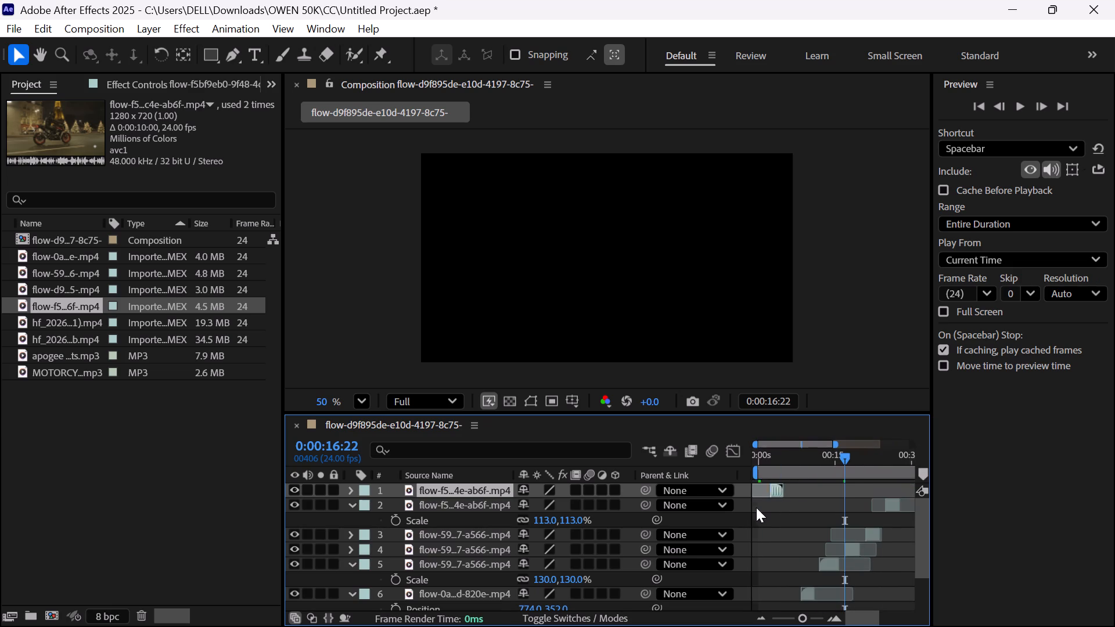
drag(756, 507, 797, 511)
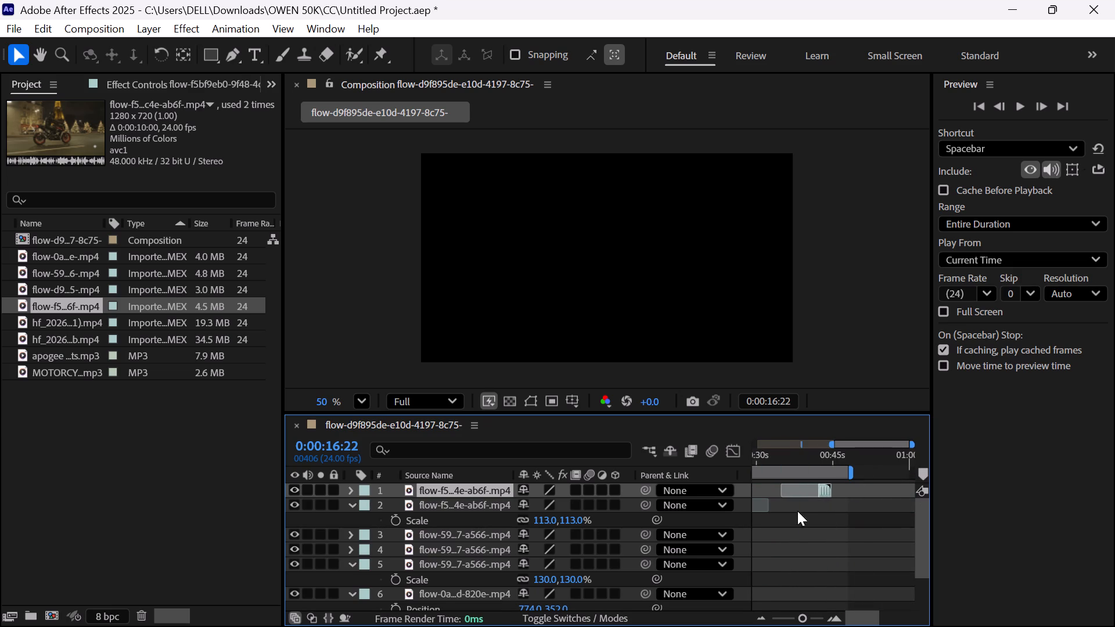
drag(797, 511, 914, 482)
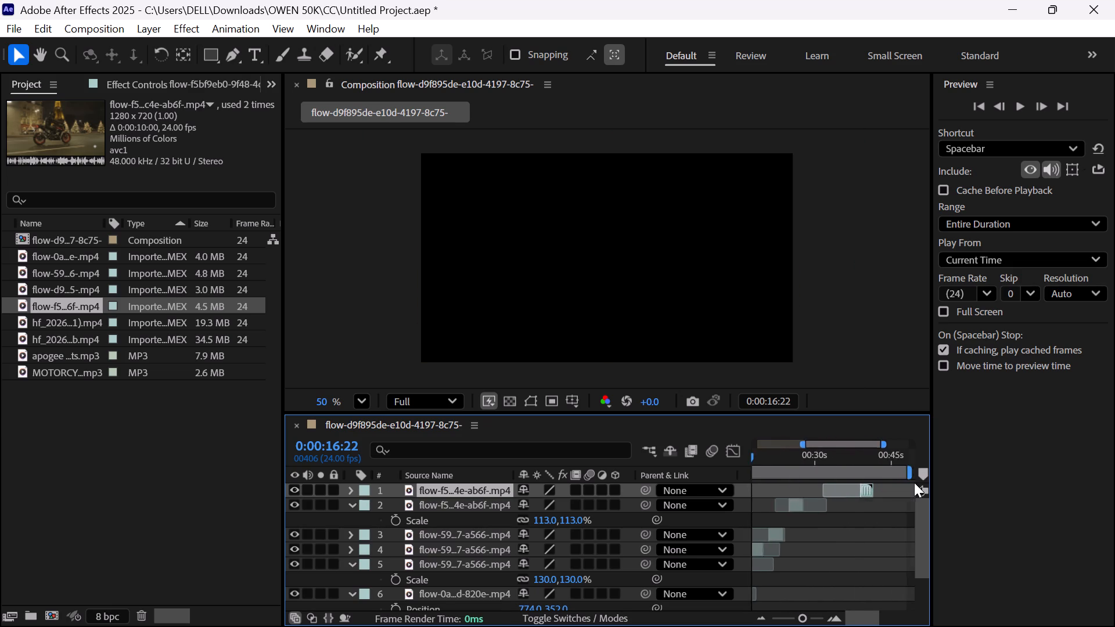
drag(914, 482, 764, 491)
scroll(764, 491, right, 1)
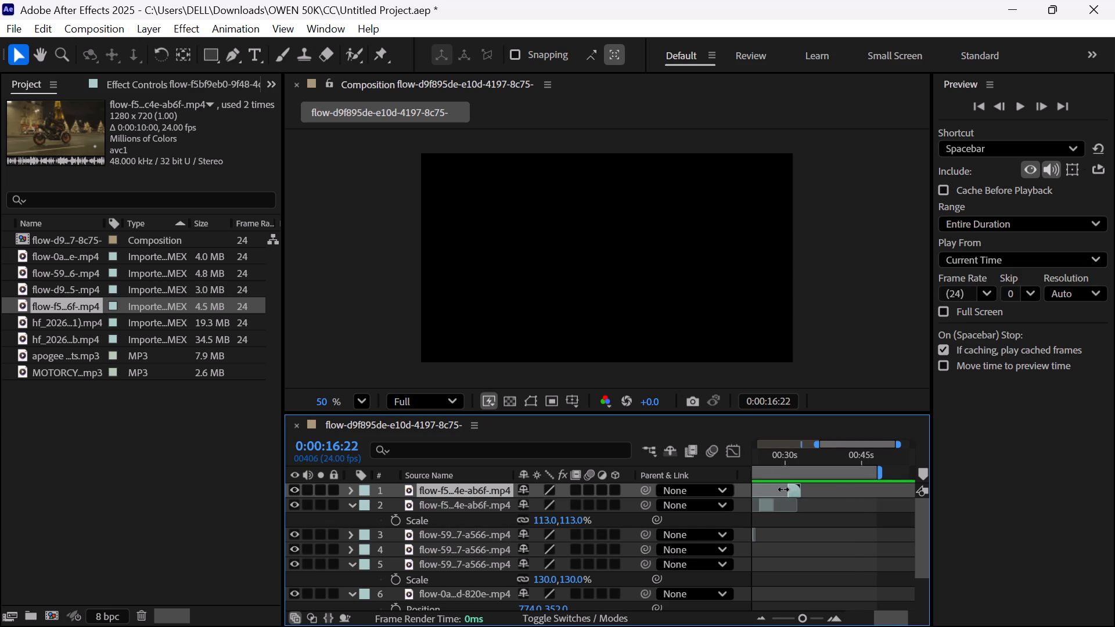
drag(794, 489, 789, 489)
click(789, 489)
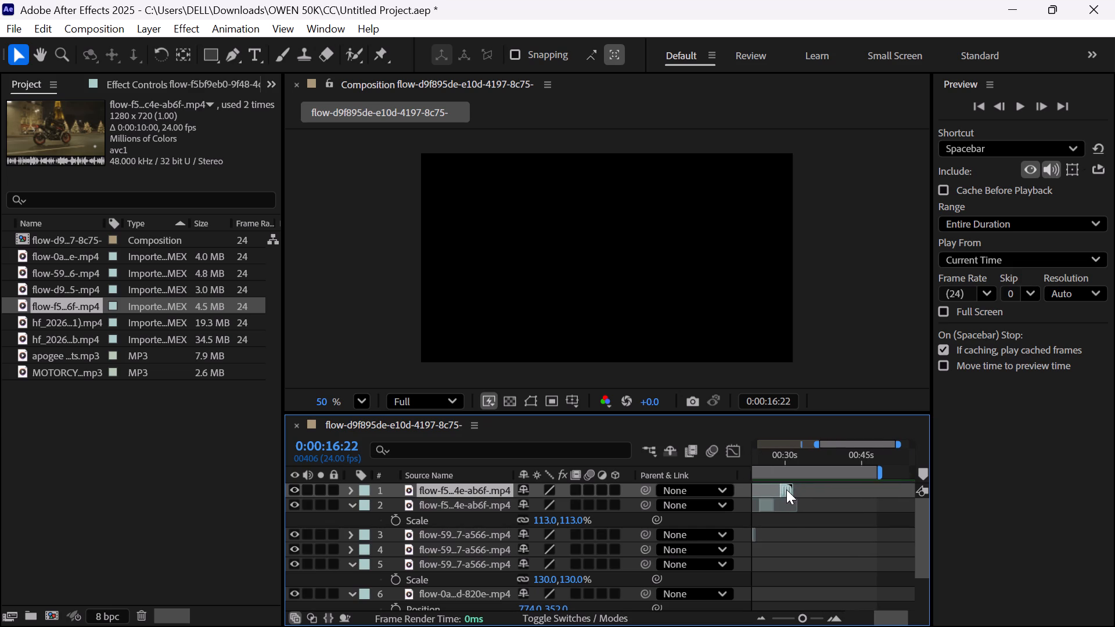
Preview from 0:00:16:22 and nudge the layer 1 flow-f5 segment slightly earlier, closer to the end of the layer 2 segment, replaying the cut.
key(space)
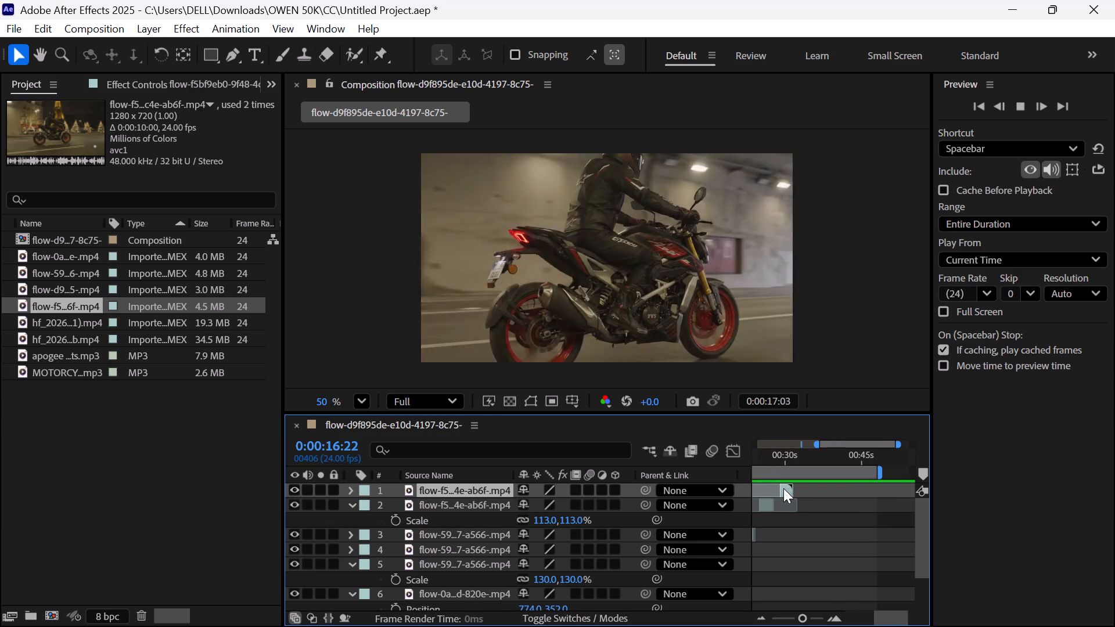
scroll(800, 484, right, 1)
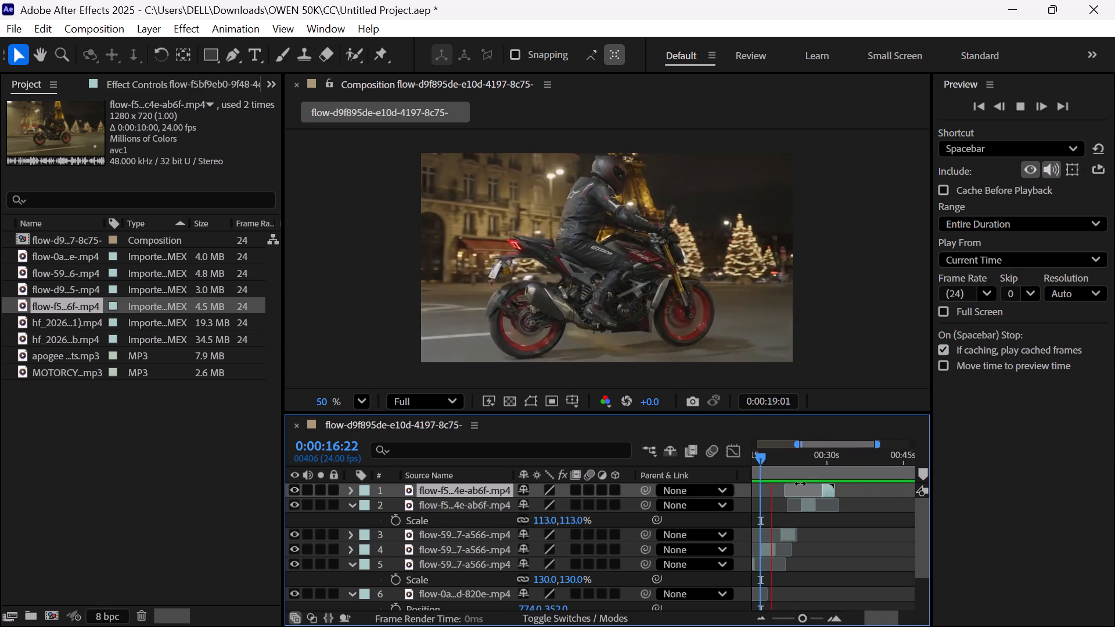
scroll(800, 484, right, 1)
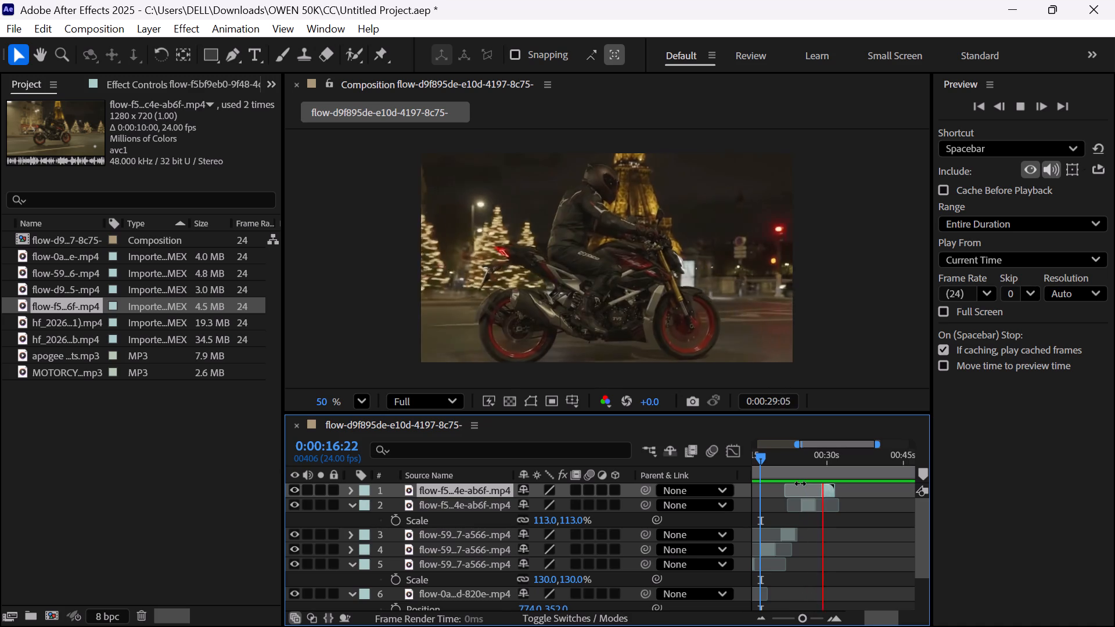
key(space)
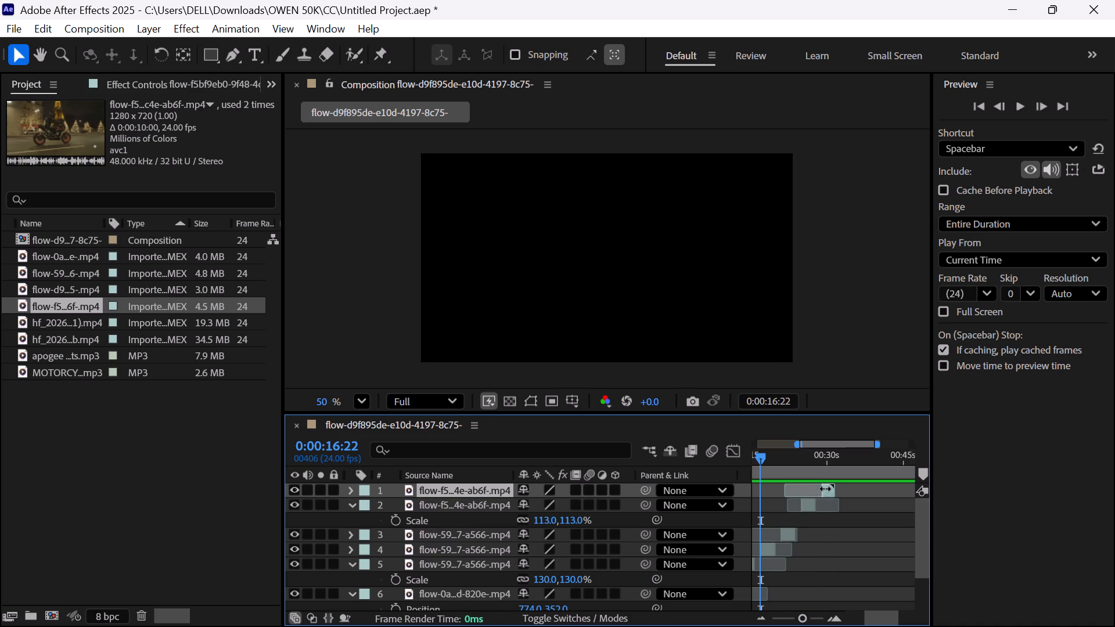
click(828, 491)
key(space)
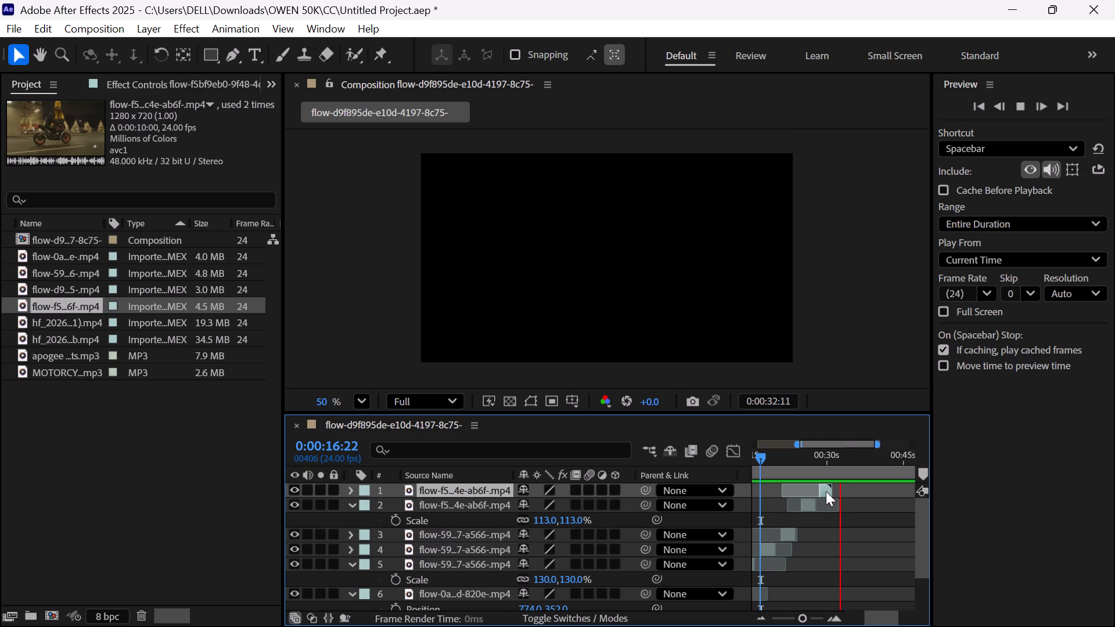
Stop the preview and shorten the work area to end at about 0:00:32, just after the flow-f5 segments.
key(space)
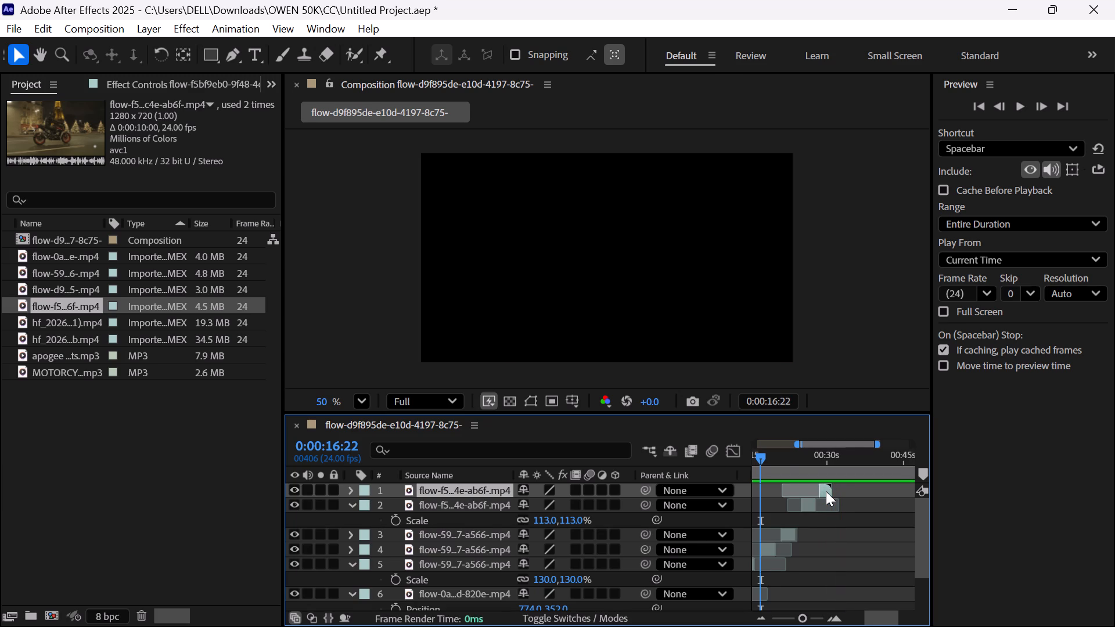
scroll(826, 491, left, 1)
drag(861, 467, 802, 463)
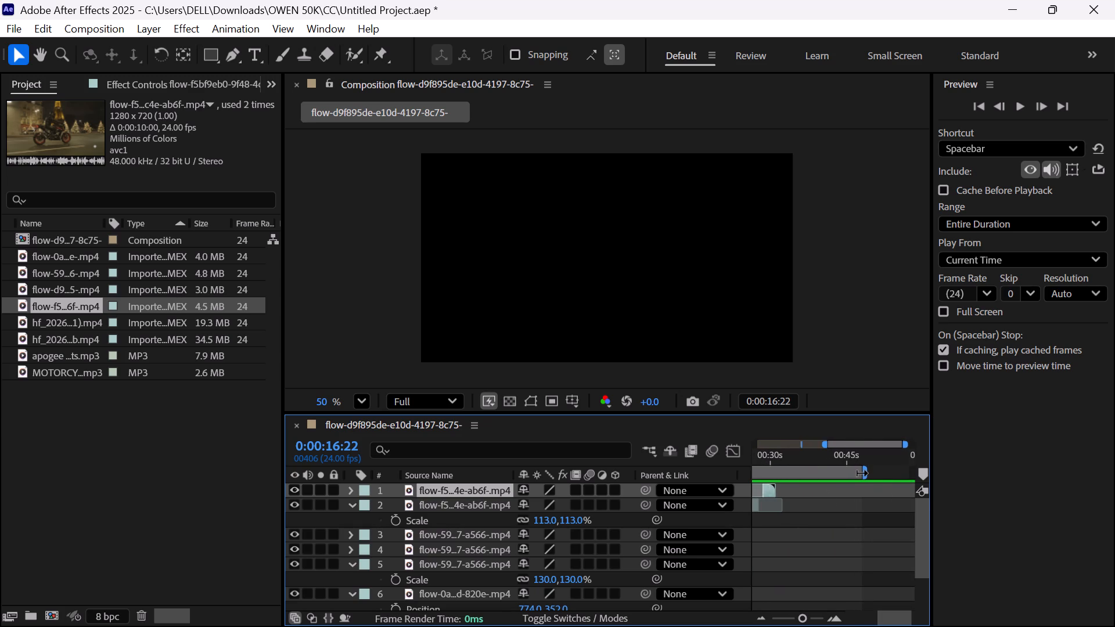
drag(867, 473, 783, 469)
Split the apogee beats audio layer at 0:00:32:03 and delete the part after the cut.
scroll(783, 469, down, 1)
scroll(783, 469, up, 1)
scroll(783, 469, down, 3)
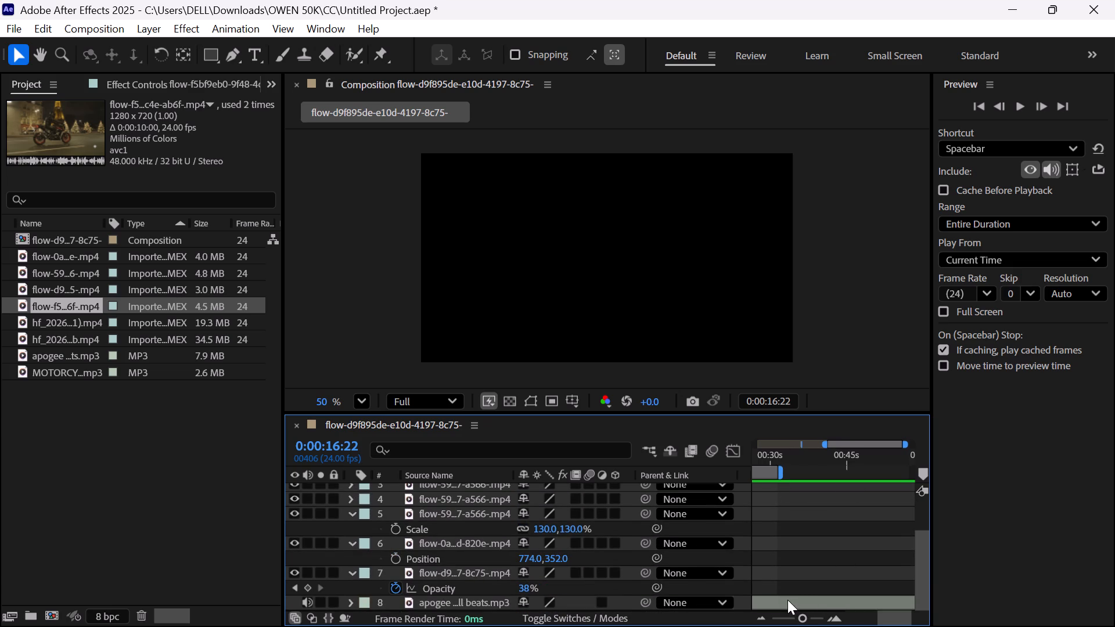
click(787, 600)
click(782, 600)
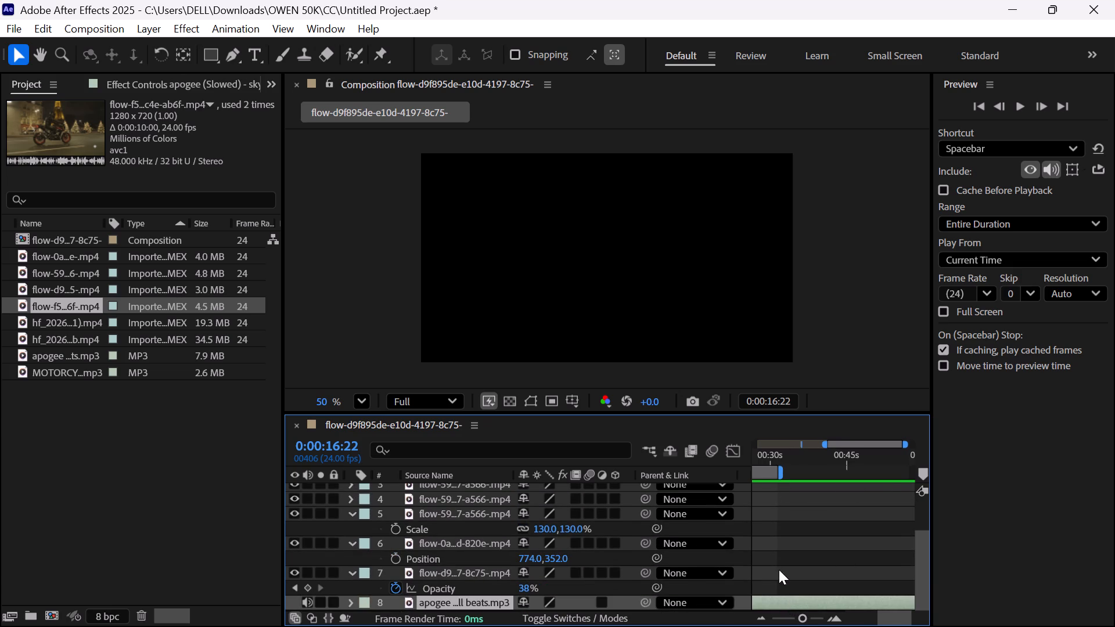
scroll(779, 570, right, 3)
drag(847, 456, 895, 495)
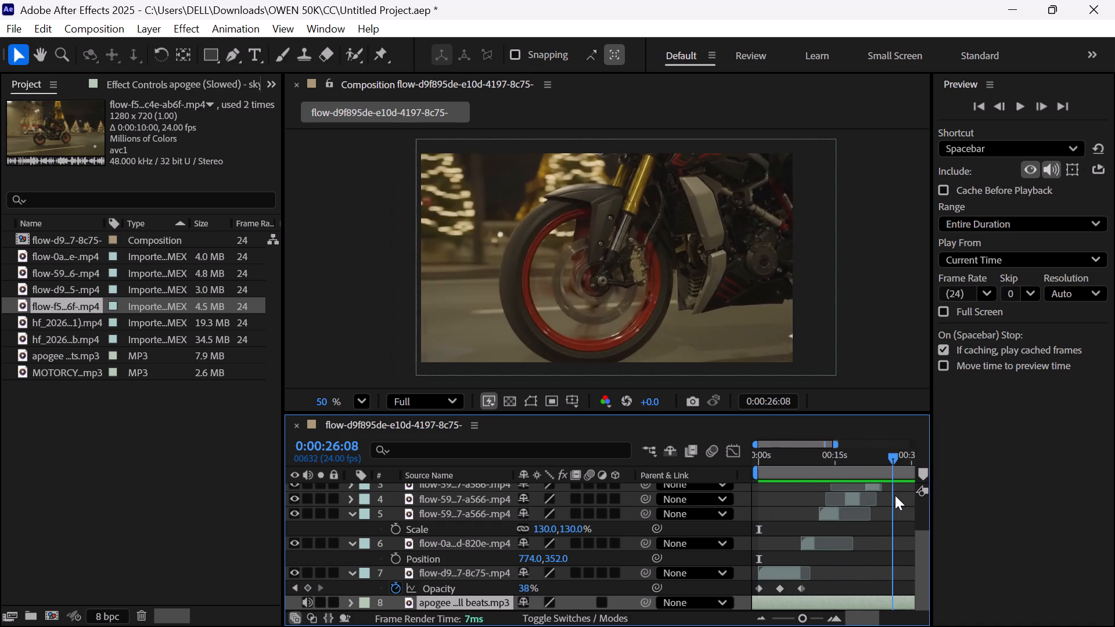
drag(895, 495, 789, 493)
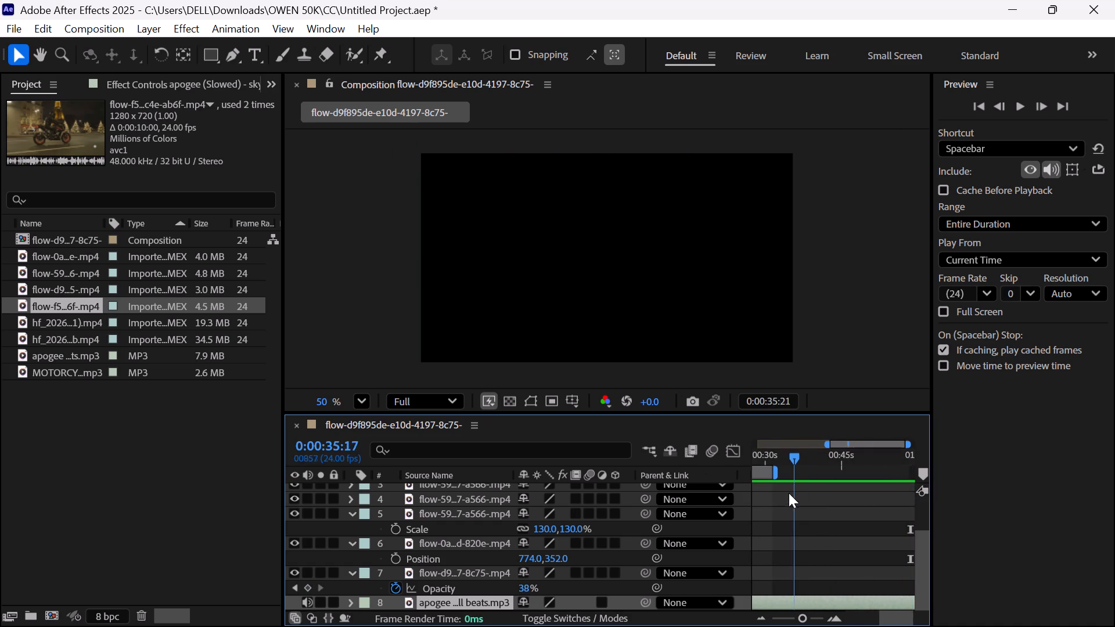
drag(789, 493, 779, 490)
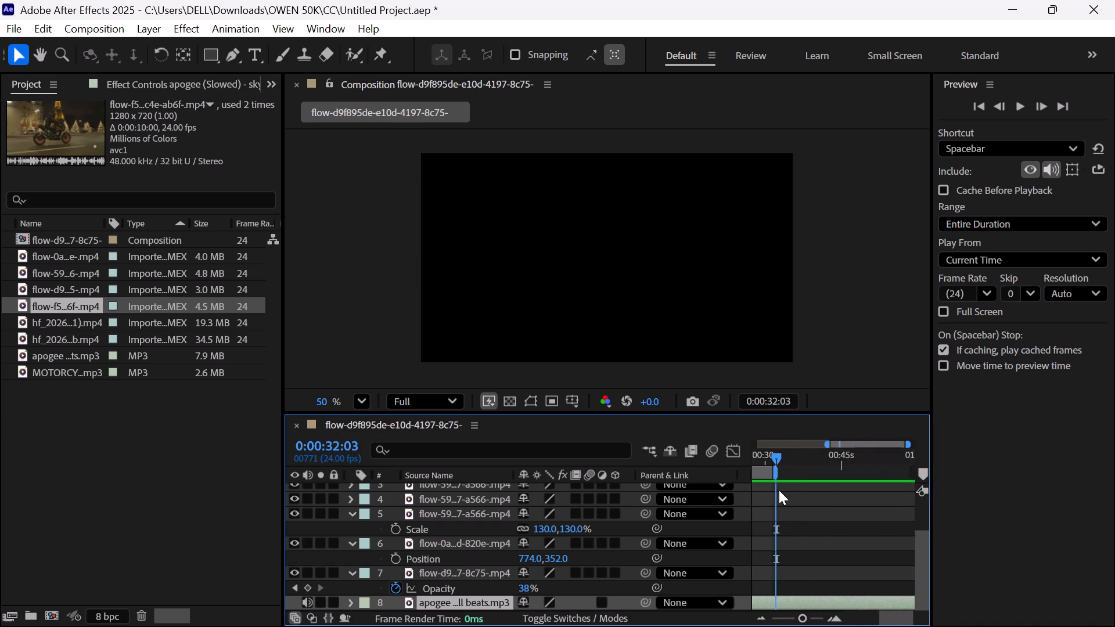
key(shift+d)
key(ctrl+shift+d)
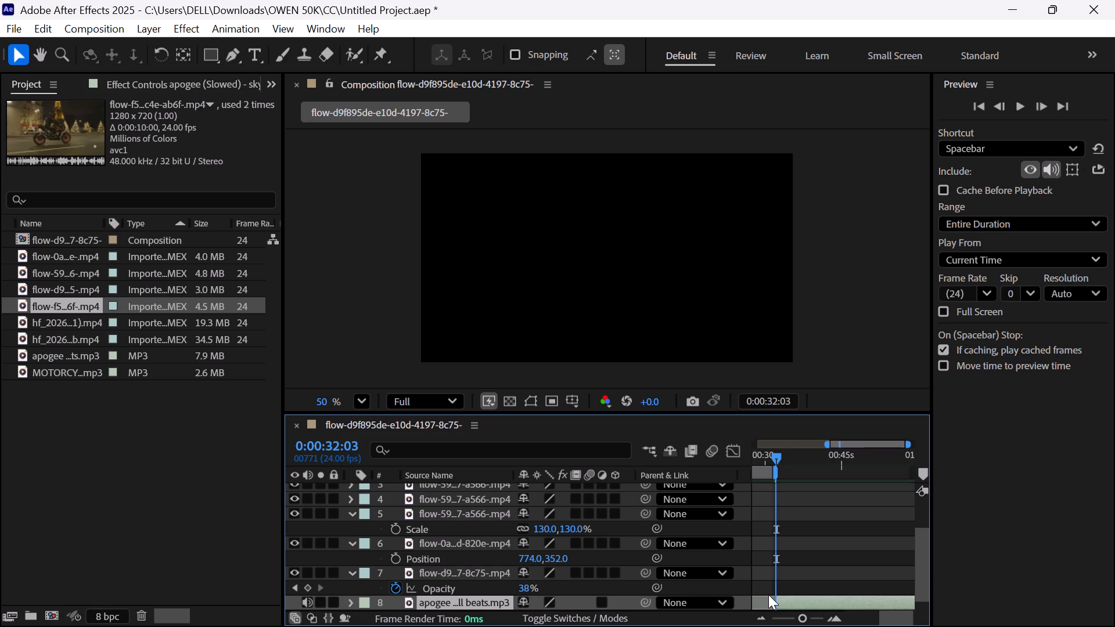
click(821, 599)
key(Delete)
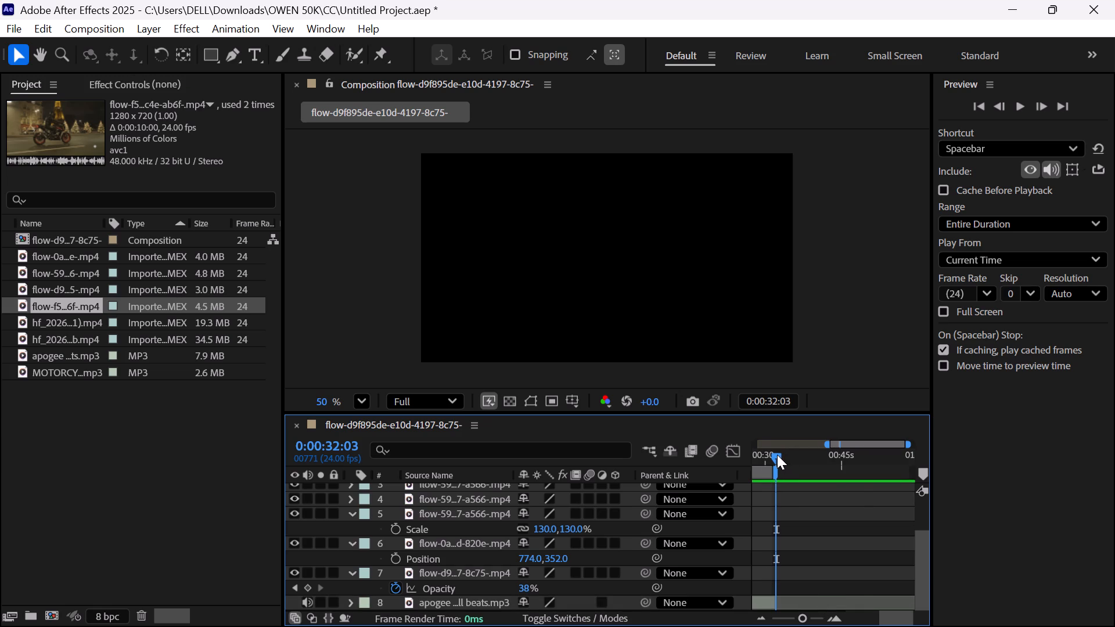
Add the MOTORCY…mp3 sound effect as the bottom layer, beneath the apogee beats, and slide it earlier to cover the composition's start.
drag(777, 455, 639, 448)
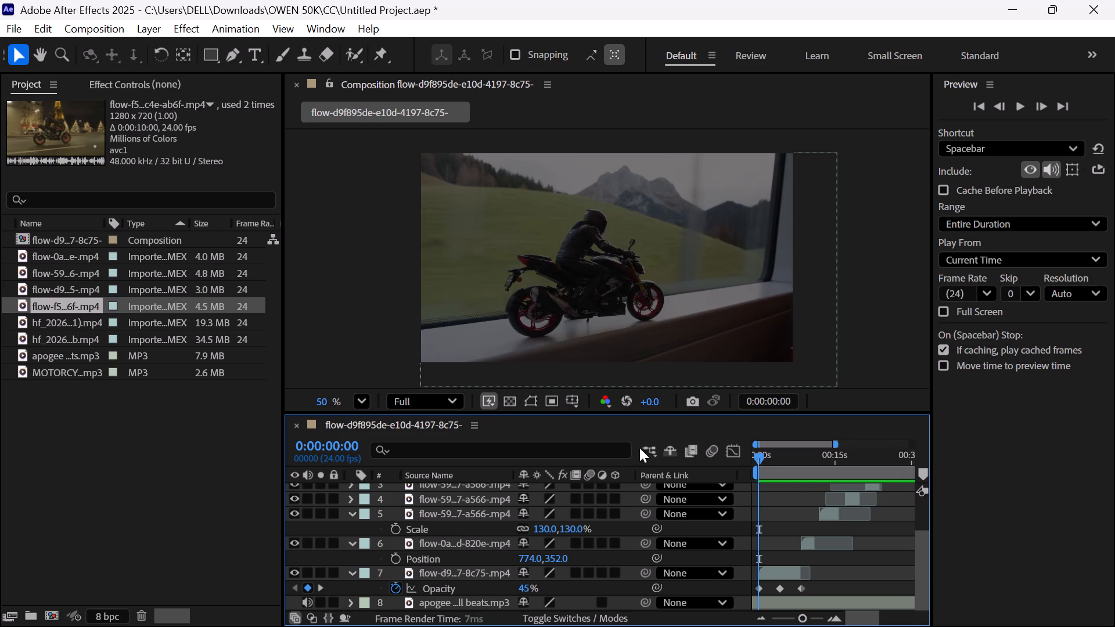
drag(639, 448, 801, 466)
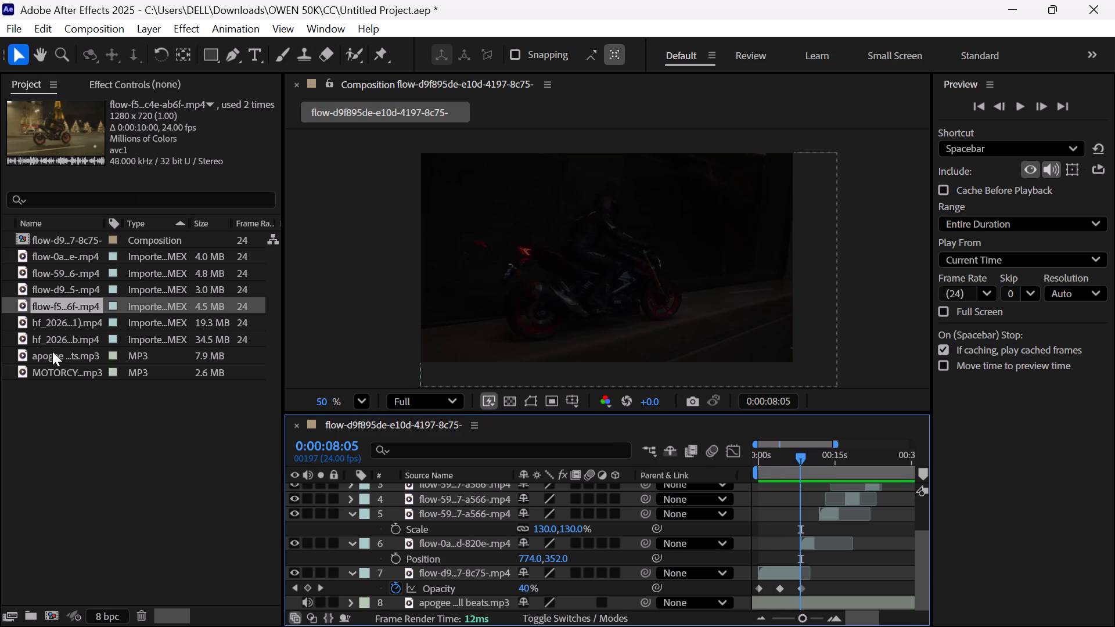
drag(50, 369, 367, 423)
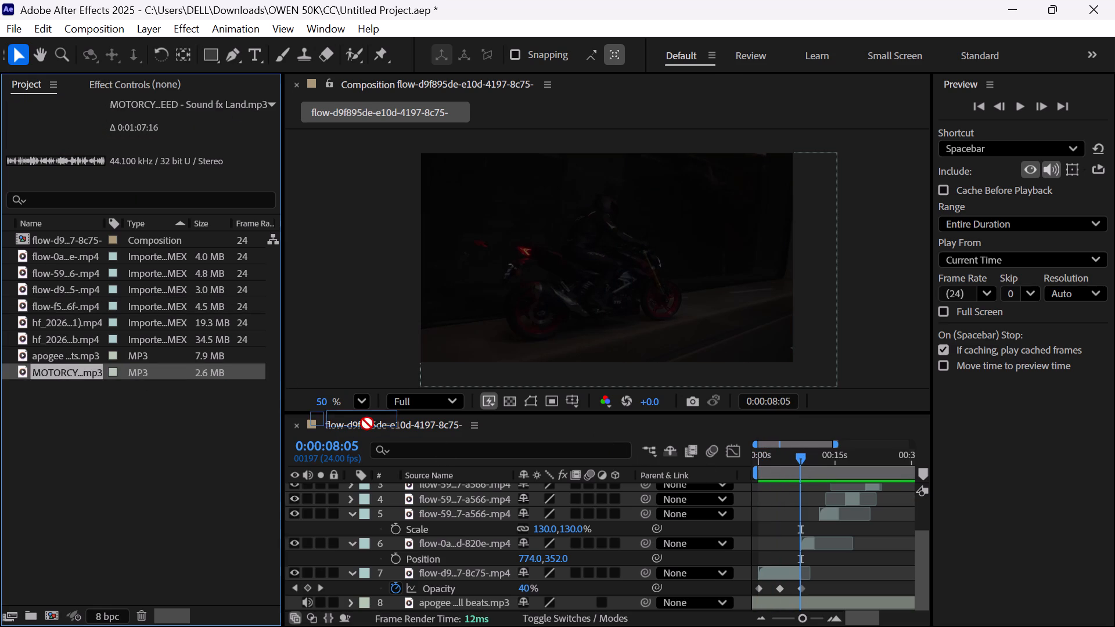
drag(367, 423, 774, 581)
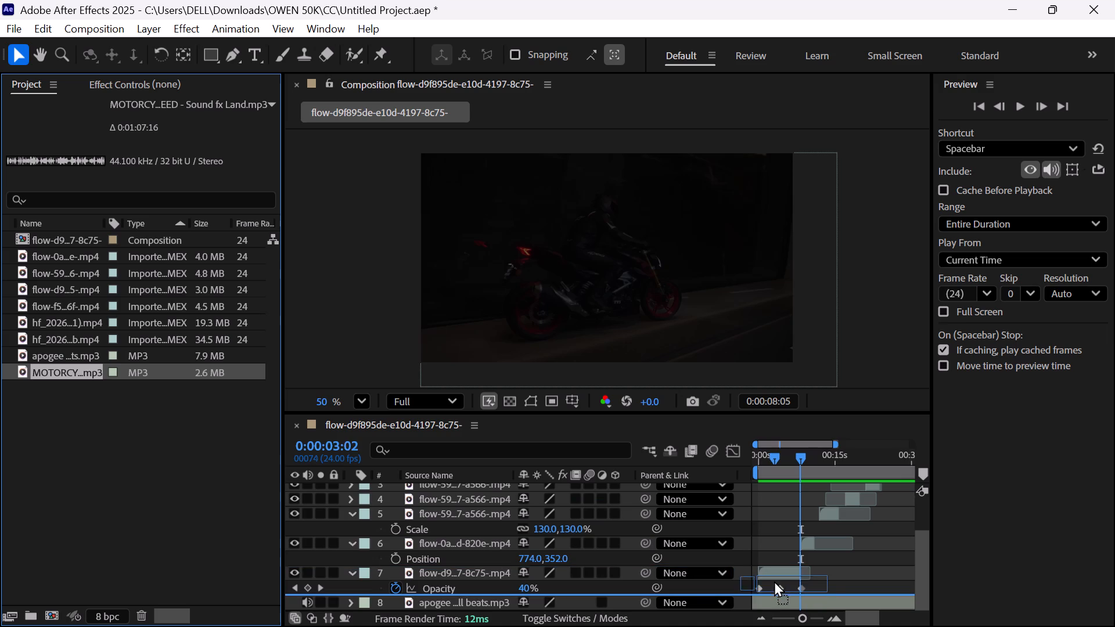
drag(774, 581, 783, 606)
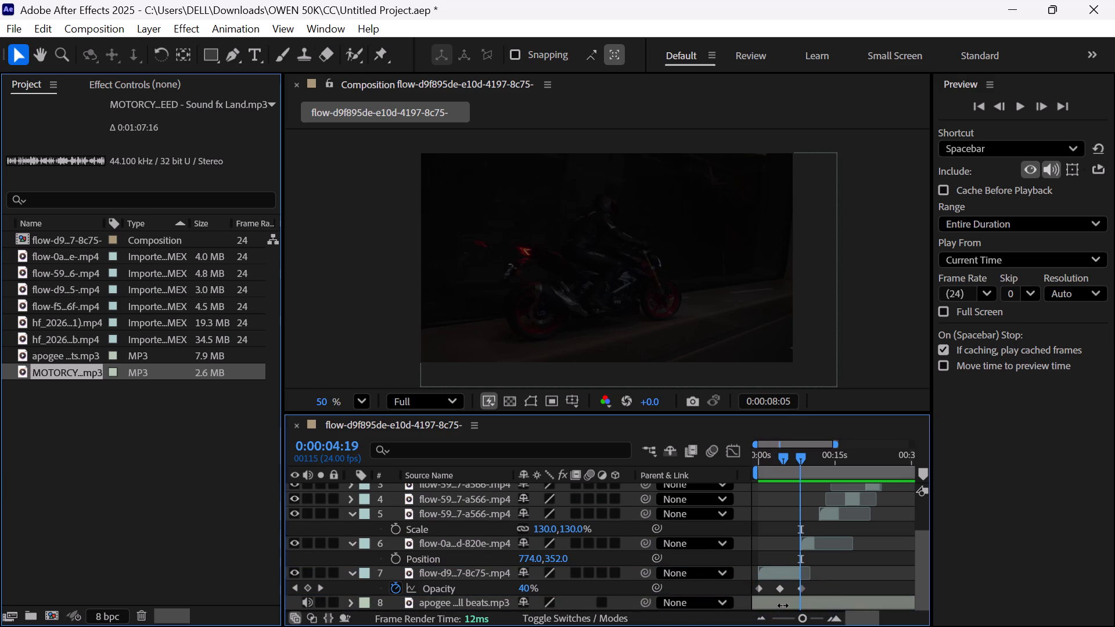
drag(818, 602, 718, 596)
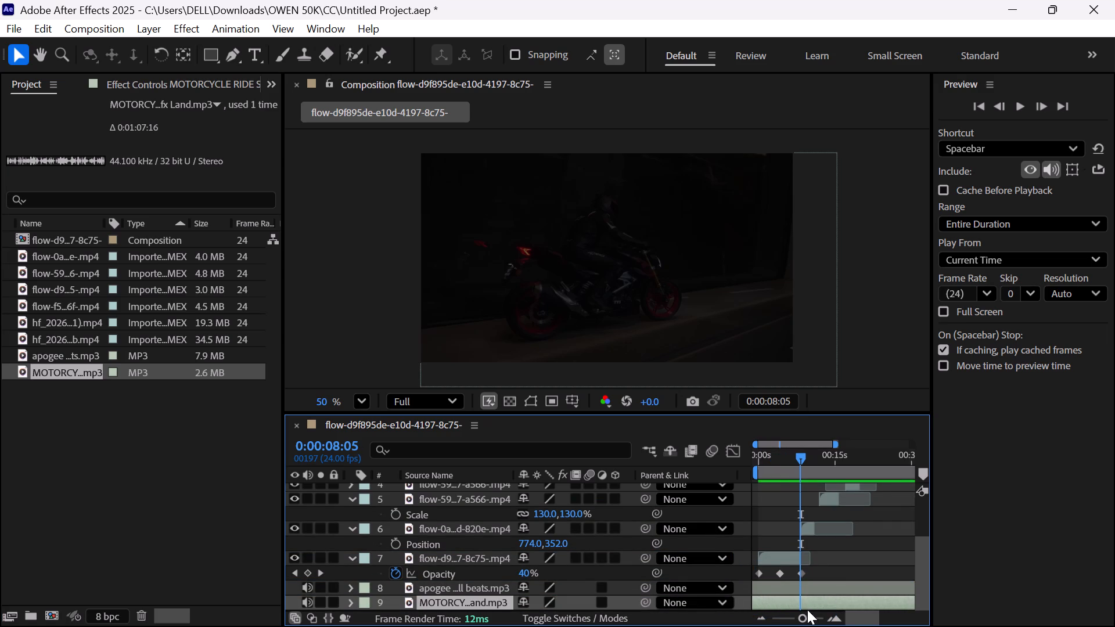
drag(810, 606, 789, 604)
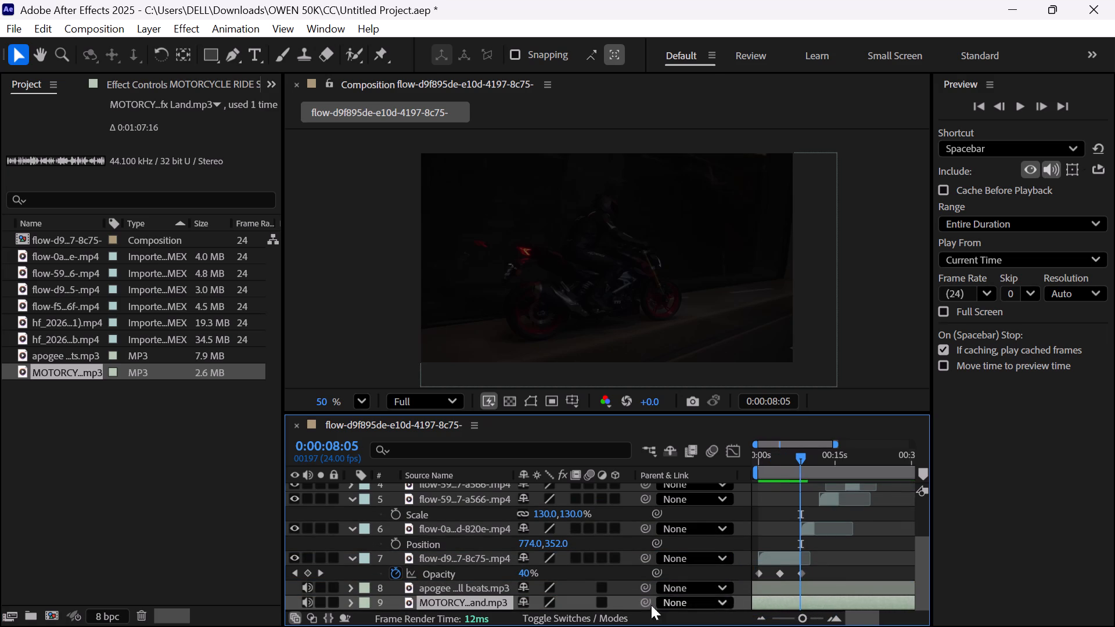
Mute the apogee beats layer and preview the motorcycle sound effect from 0:00:08:05.
click(309, 590)
key(space)
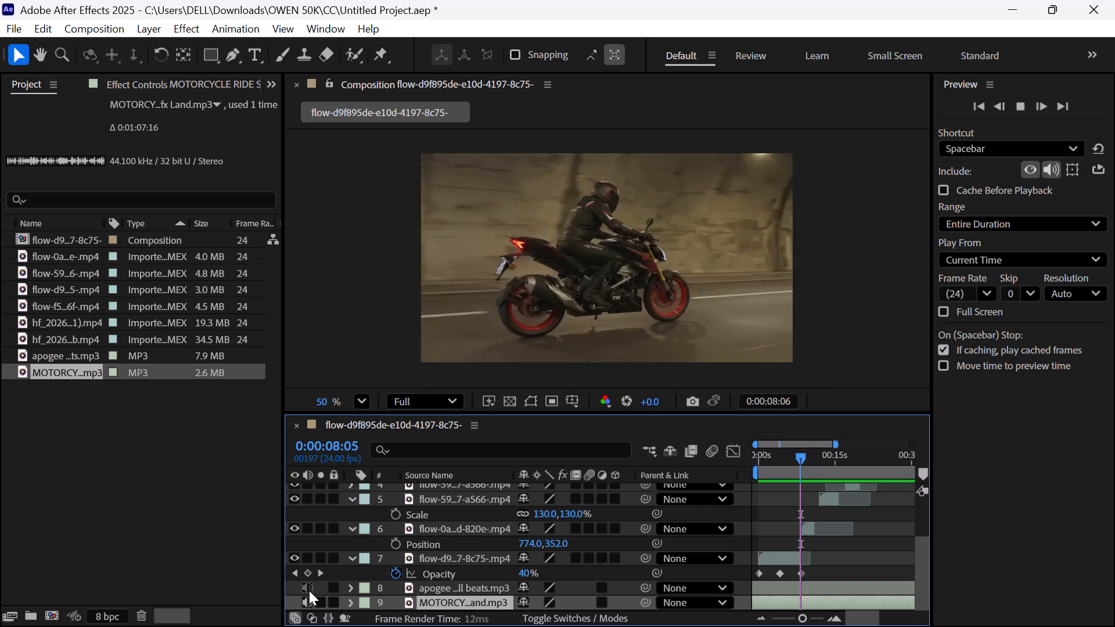
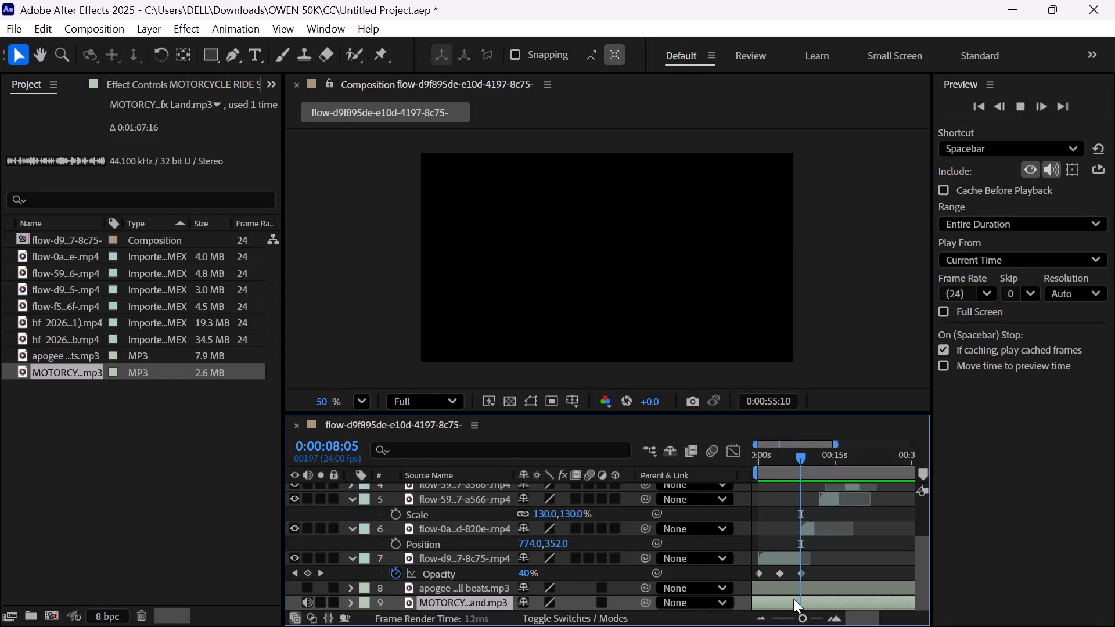
Slide the MOTORCY…mp3 sound layer later so that it begins at about the composition's start, and stop the preview.
drag(793, 599, 876, 608)
drag(876, 608, 883, 608)
drag(818, 596, 876, 588)
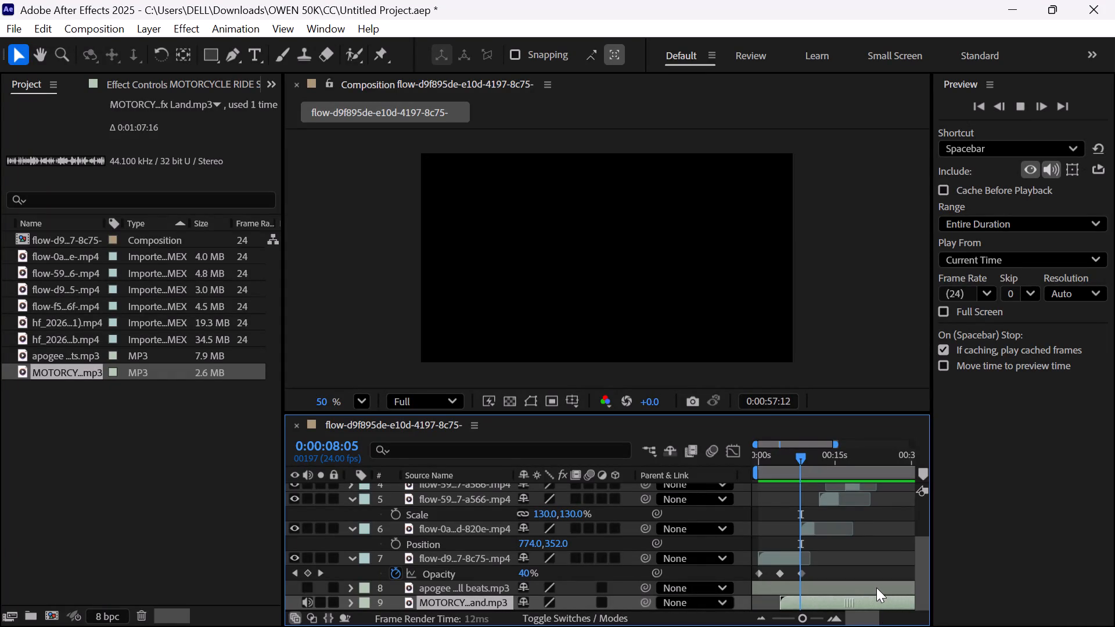
drag(856, 597, 841, 599)
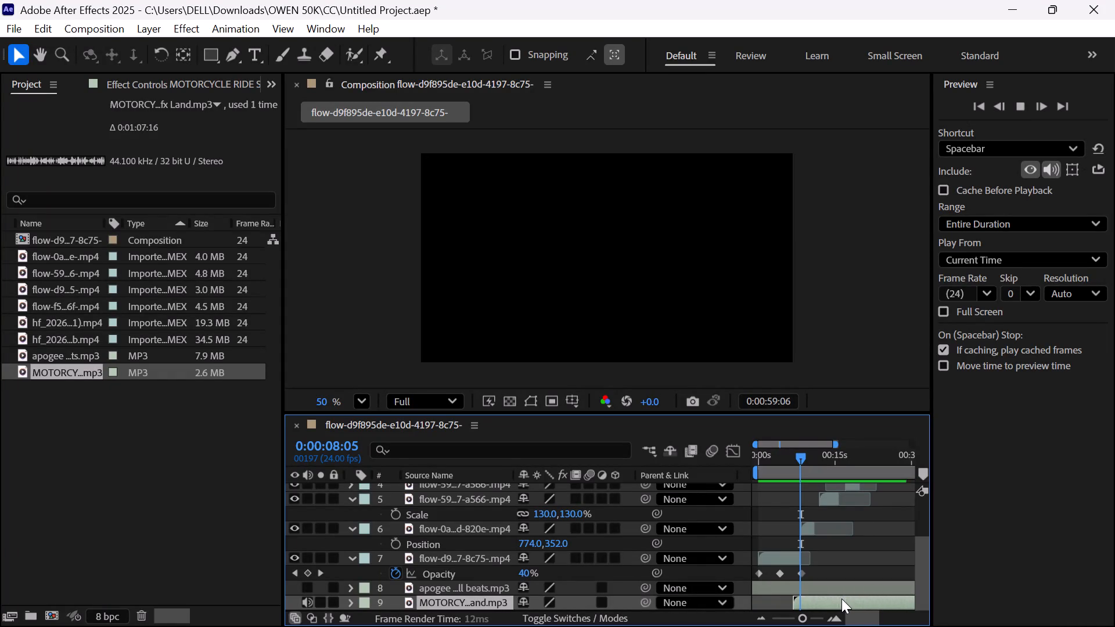
drag(841, 599, 819, 600)
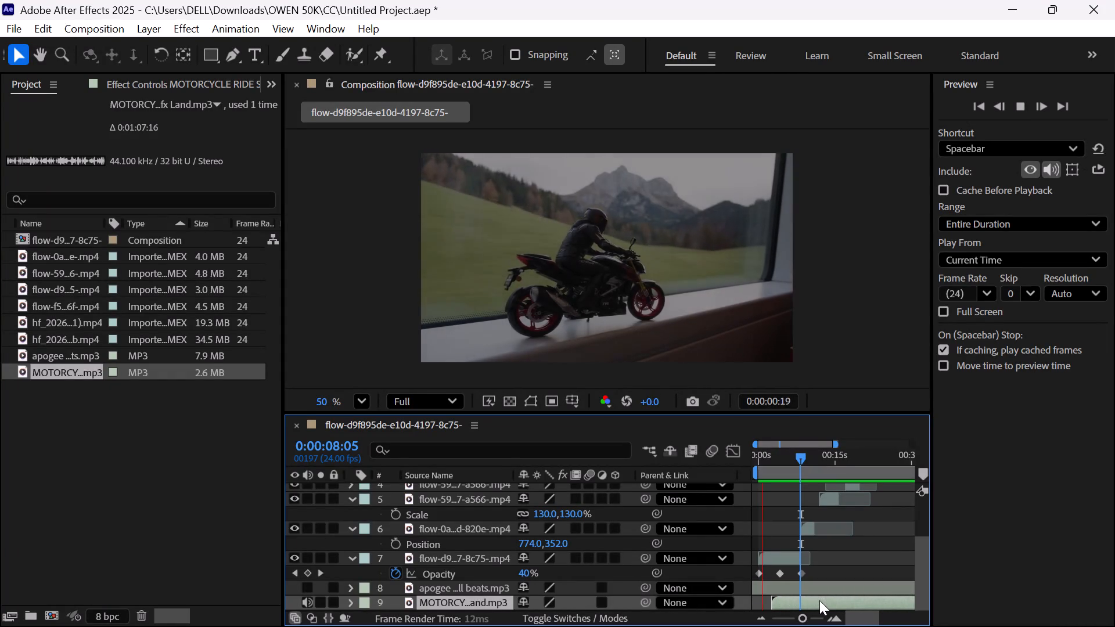
drag(819, 600, 804, 601)
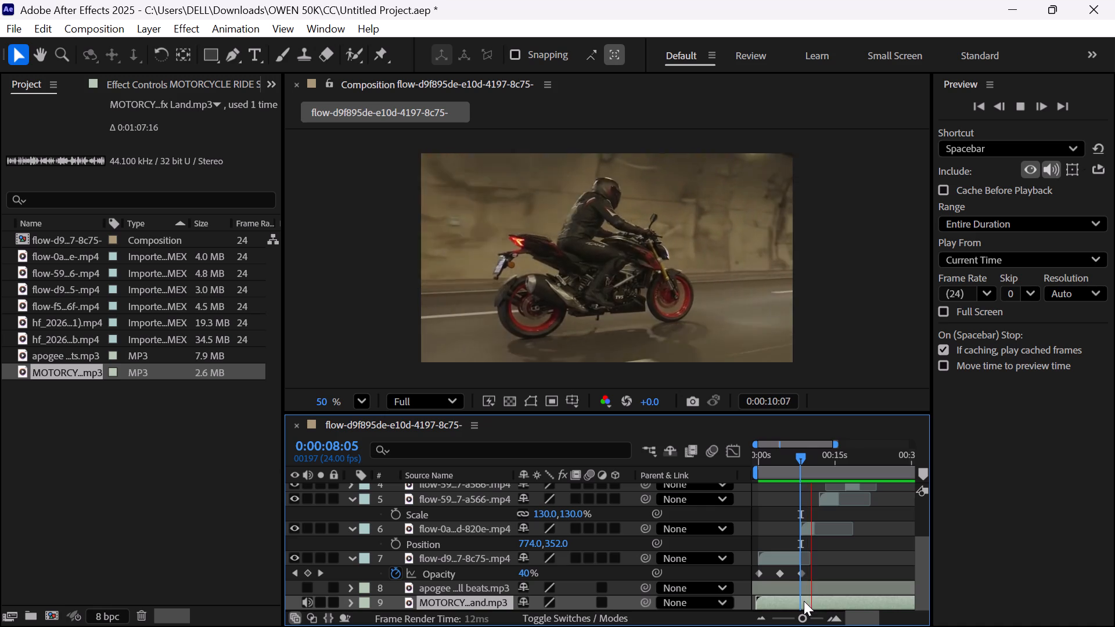
click(804, 601)
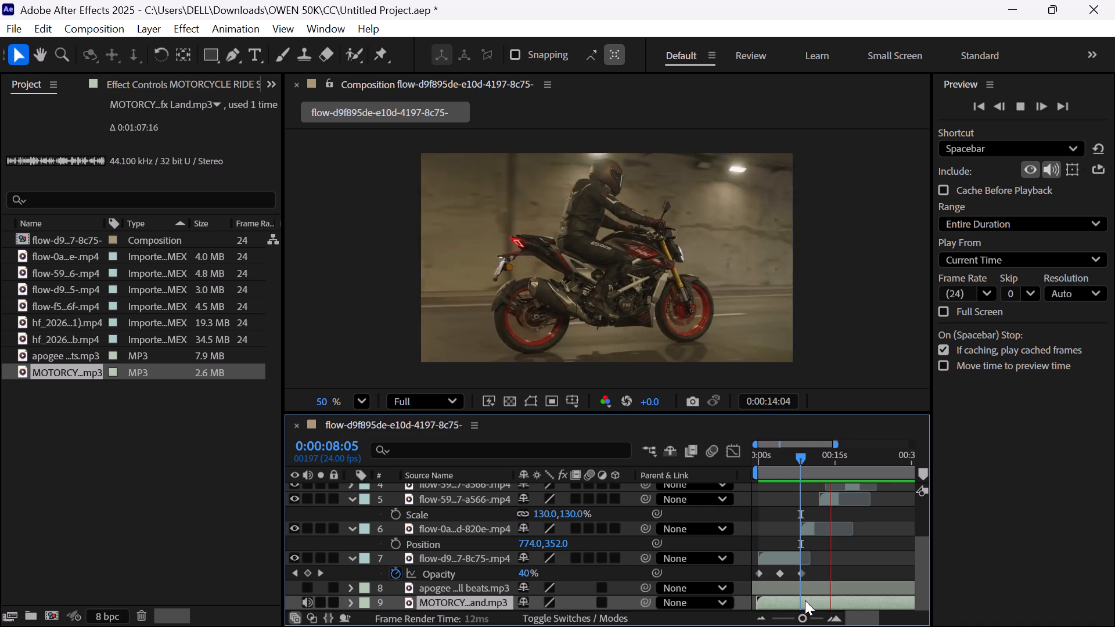
key(space)
Trim about 10 seconds off the start of the motorcycle sound layer and slide it to begin at 0:00:08:05.
drag(757, 599, 812, 600)
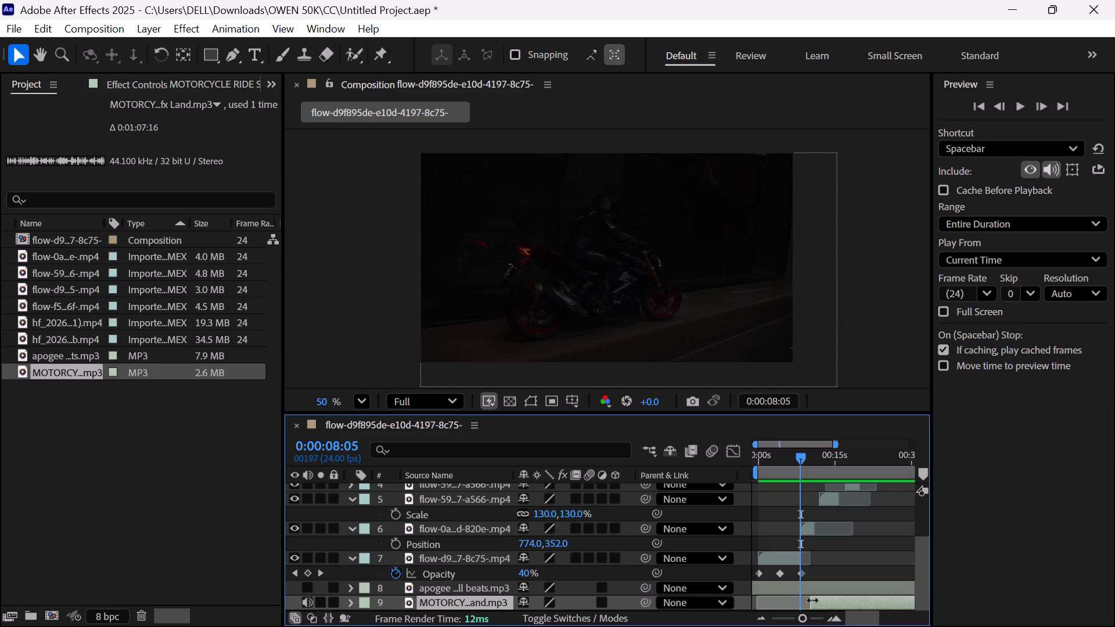
drag(821, 602, 811, 602)
Unmute the apogee beats layer and preview the music and motorcycle sound together from 0:00:00:16.
click(311, 585)
key(space)
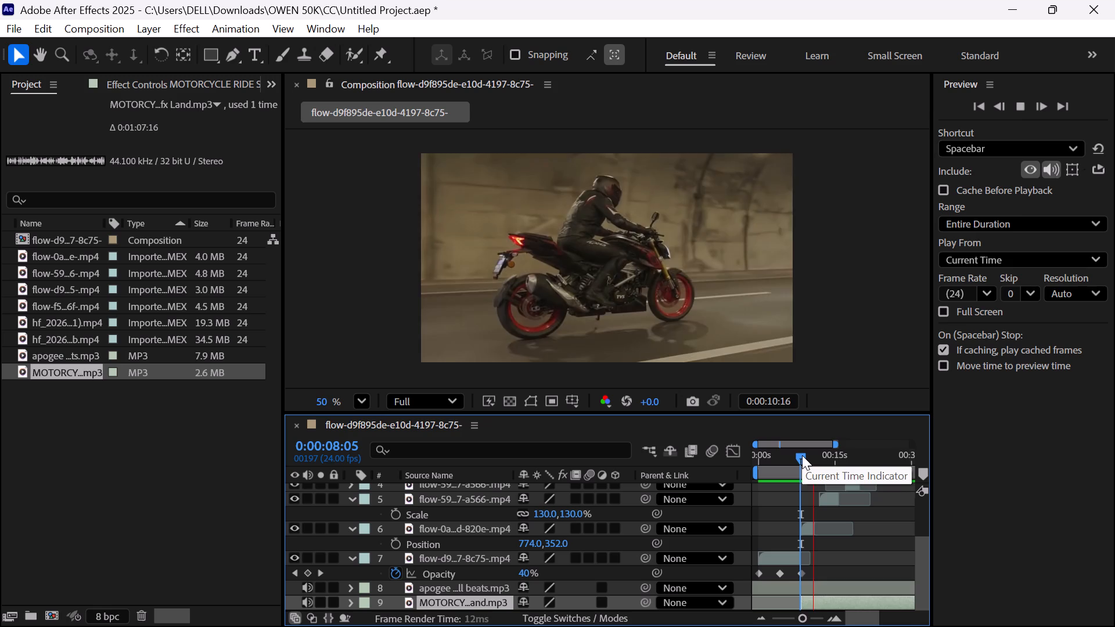
drag(802, 455, 764, 456)
key(space)
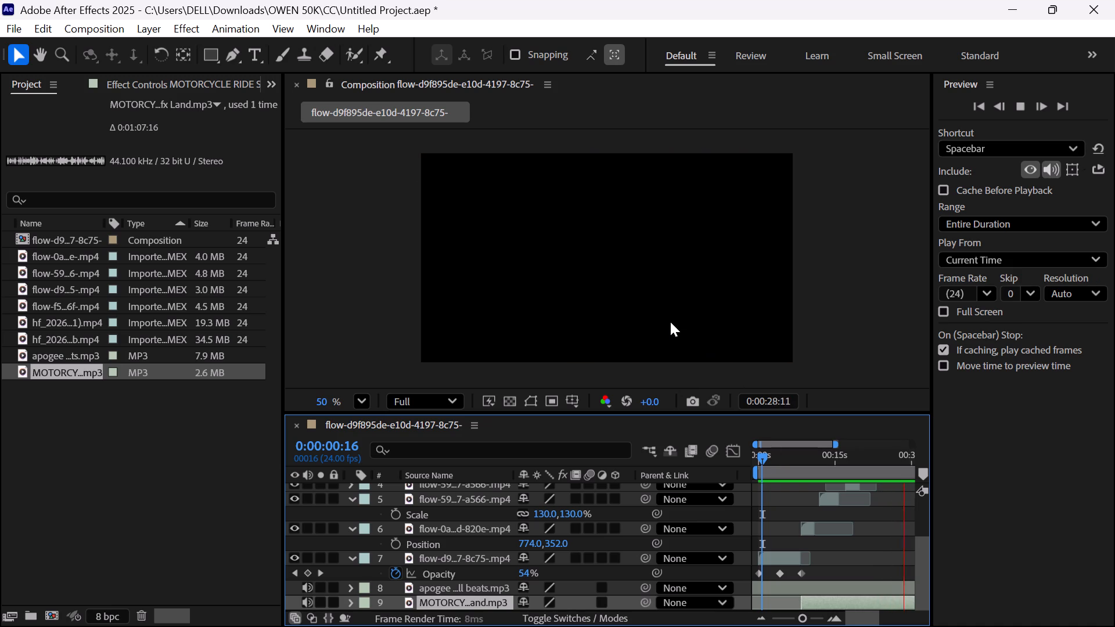
Stop the preview and nudge the second flow-f5 layer's picture slightly up and to the right in the frame at 0:00:26:04.
scroll(826, 507, up, 1)
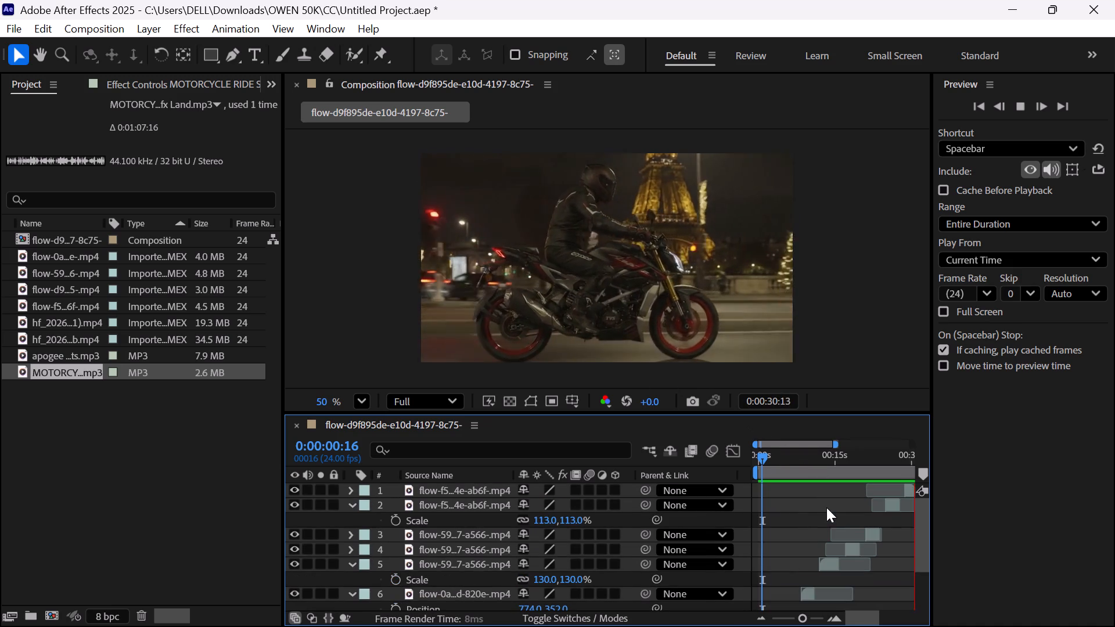
scroll(826, 507, left, 1)
click(833, 507)
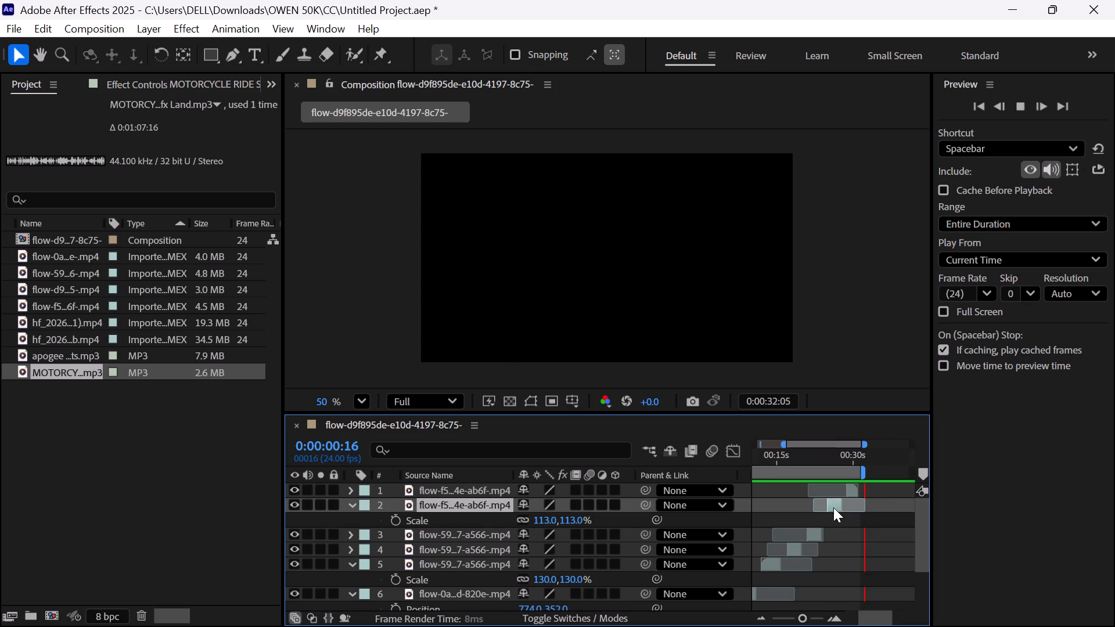
key(space)
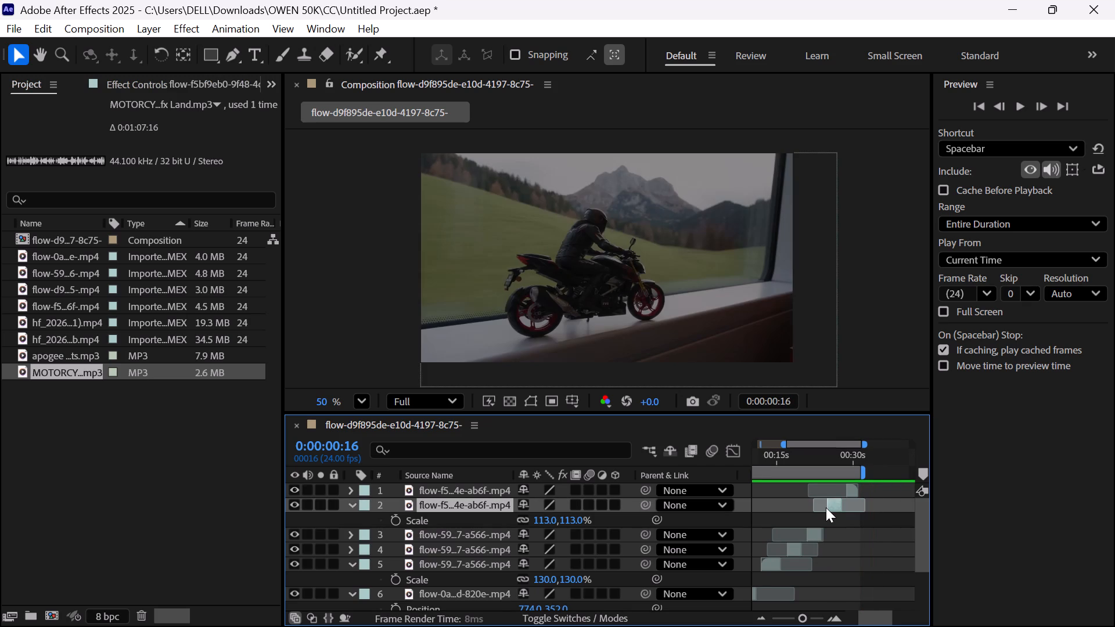
scroll(821, 508, right, 1)
right_click(821, 508)
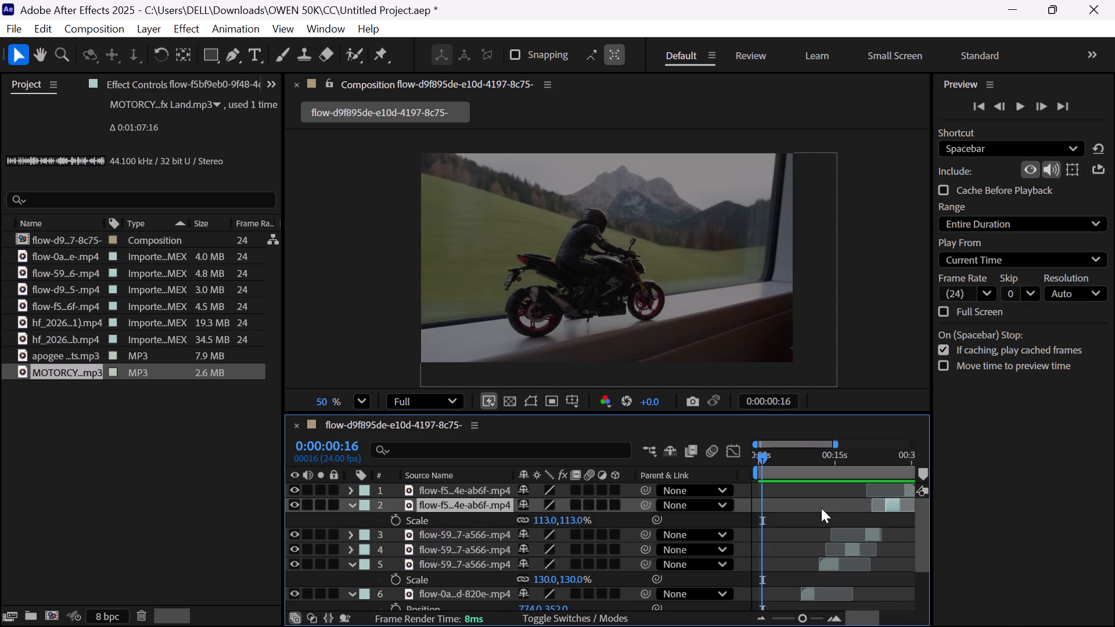
drag(763, 456, 902, 466)
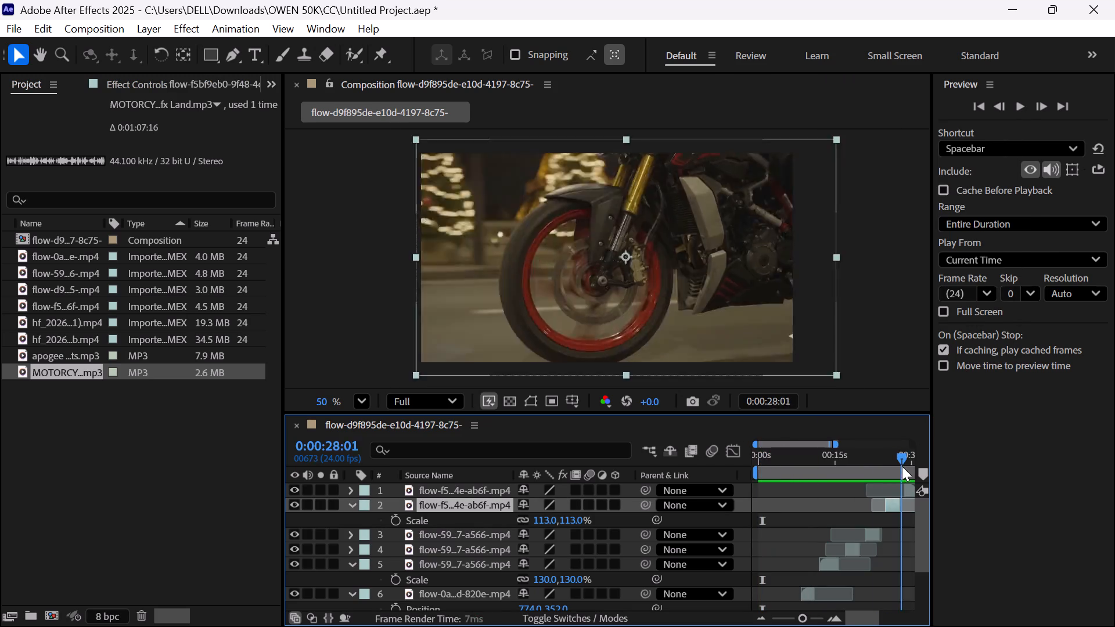
drag(902, 466, 893, 466)
drag(656, 249, 660, 248)
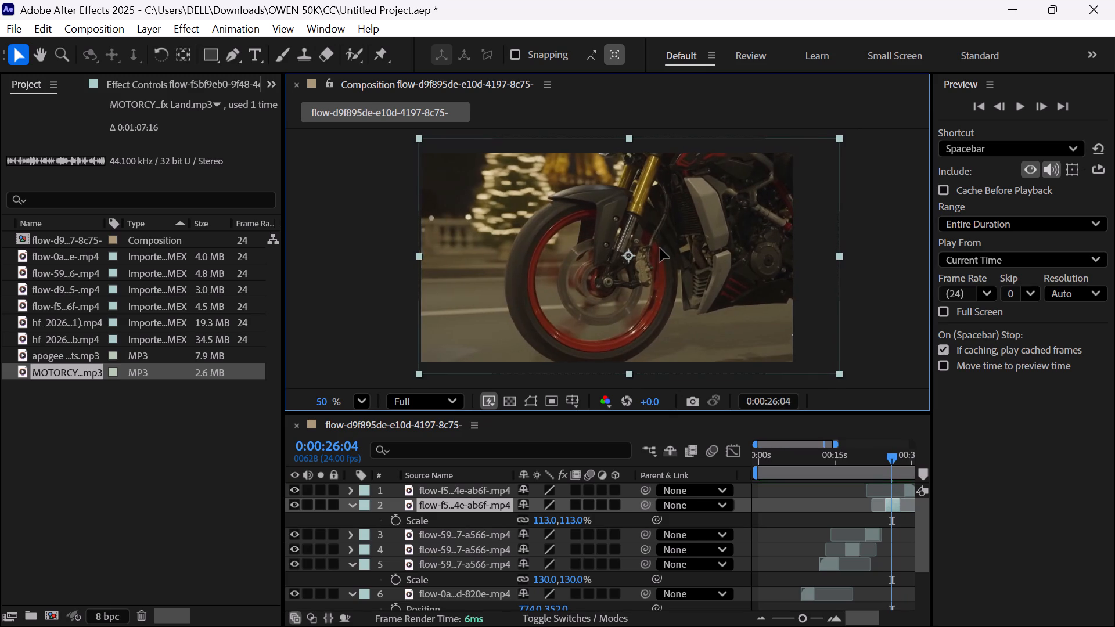
drag(660, 248, 663, 246)
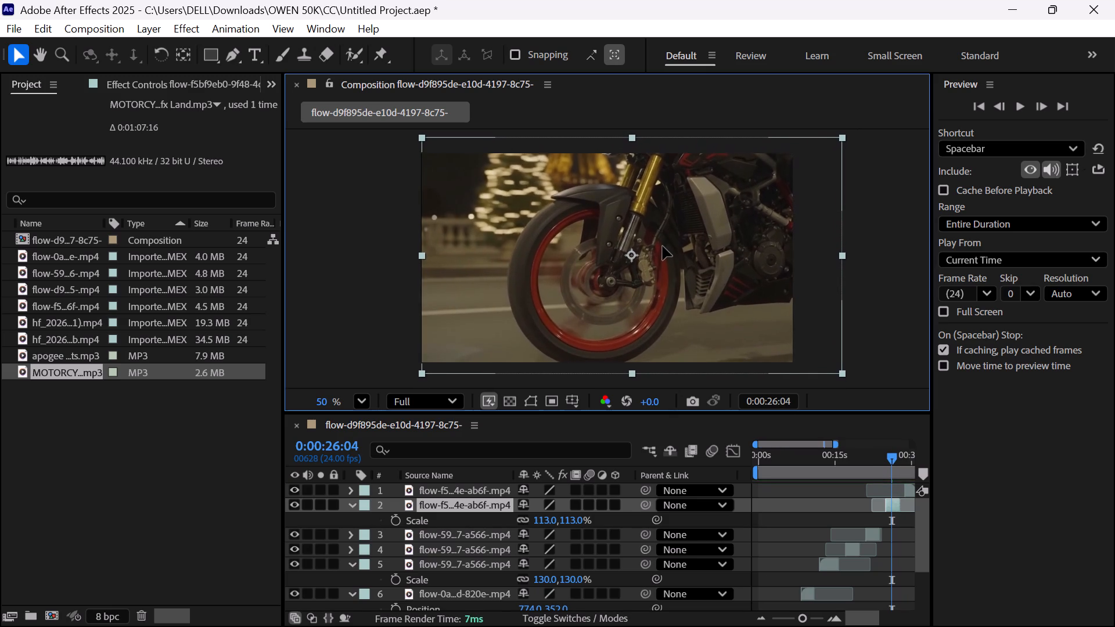
drag(663, 246, 663, 239)
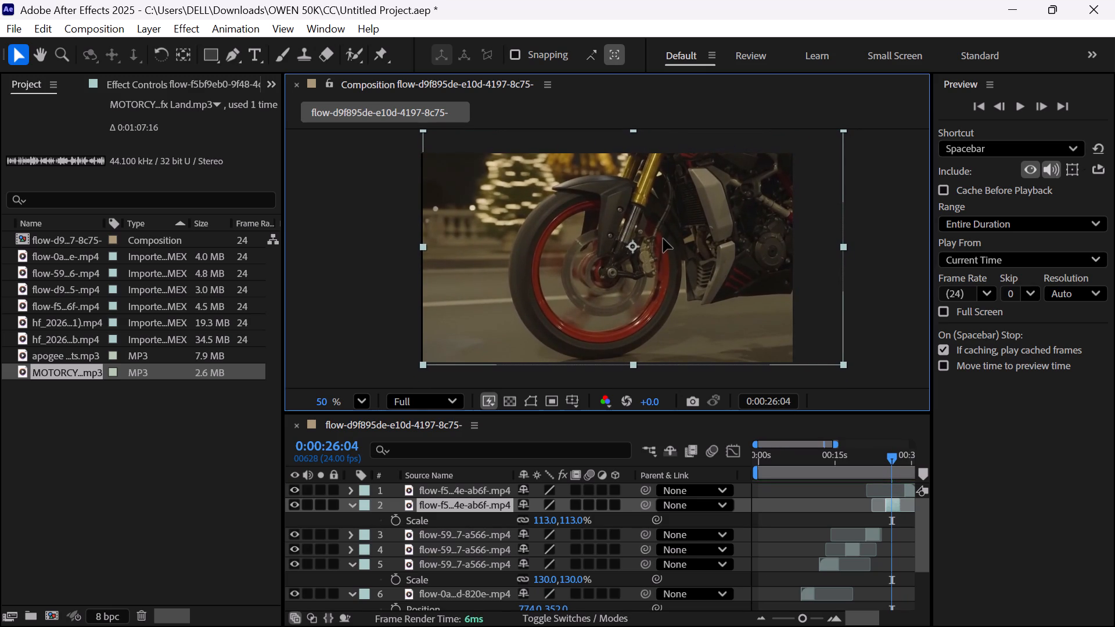
drag(663, 239, 661, 239)
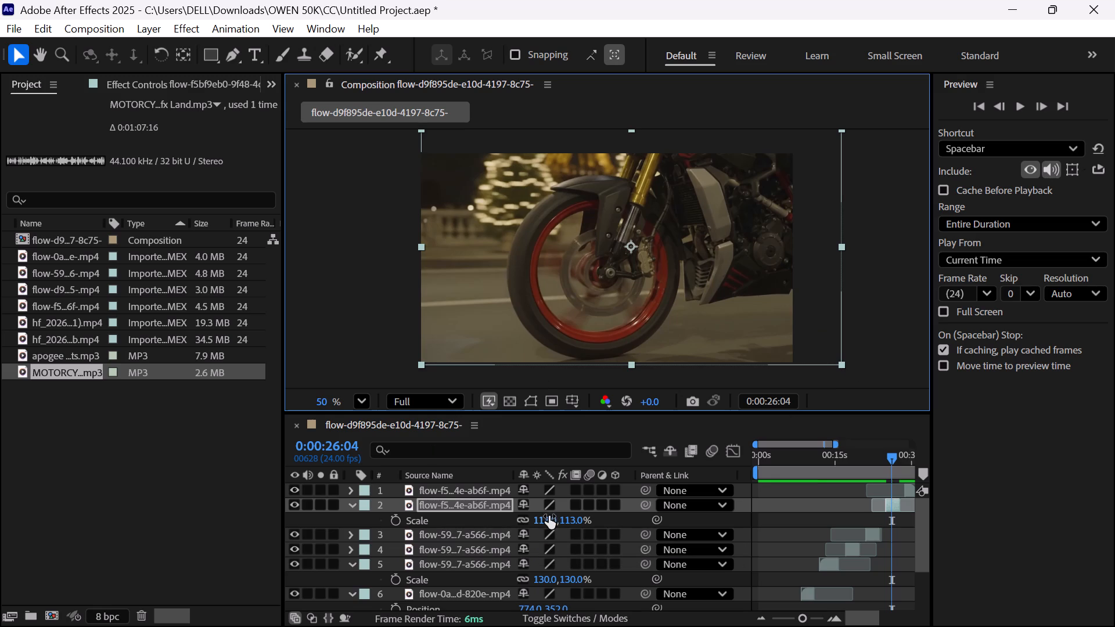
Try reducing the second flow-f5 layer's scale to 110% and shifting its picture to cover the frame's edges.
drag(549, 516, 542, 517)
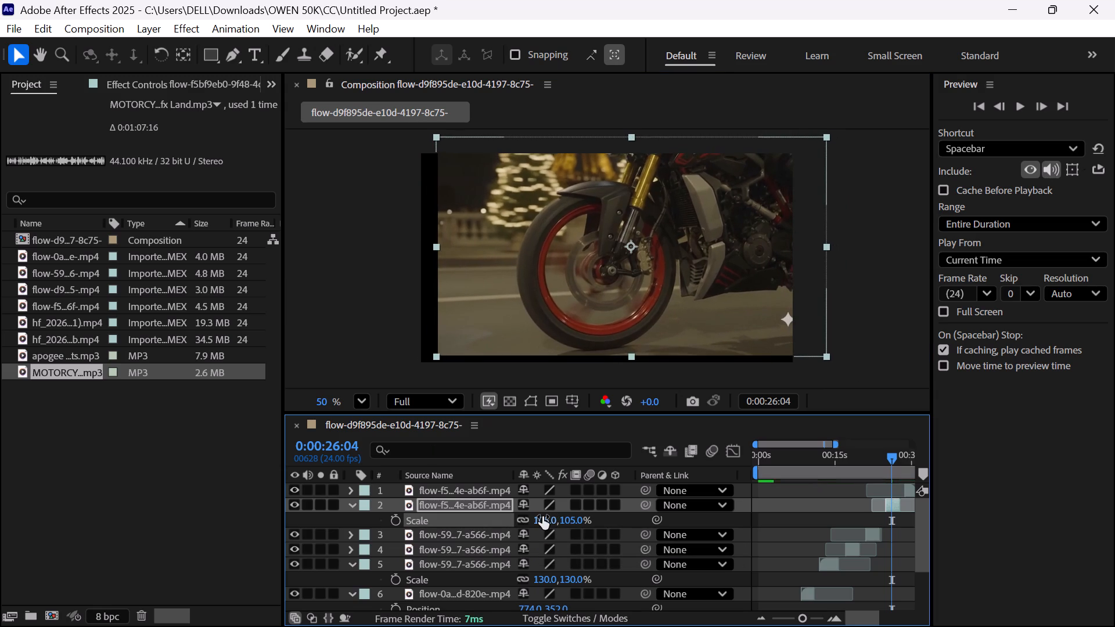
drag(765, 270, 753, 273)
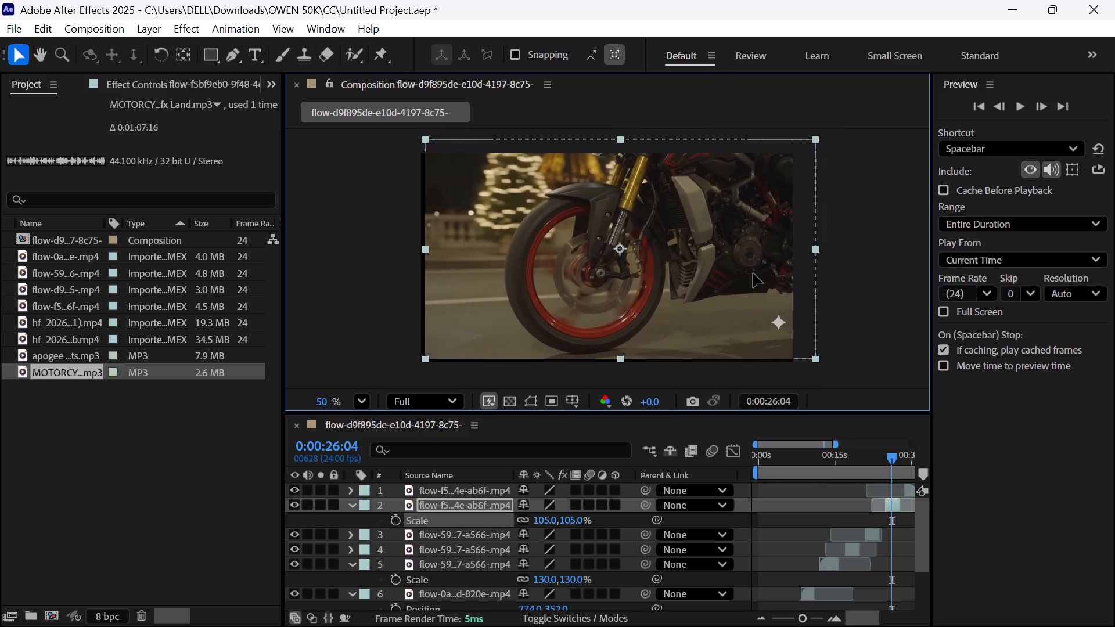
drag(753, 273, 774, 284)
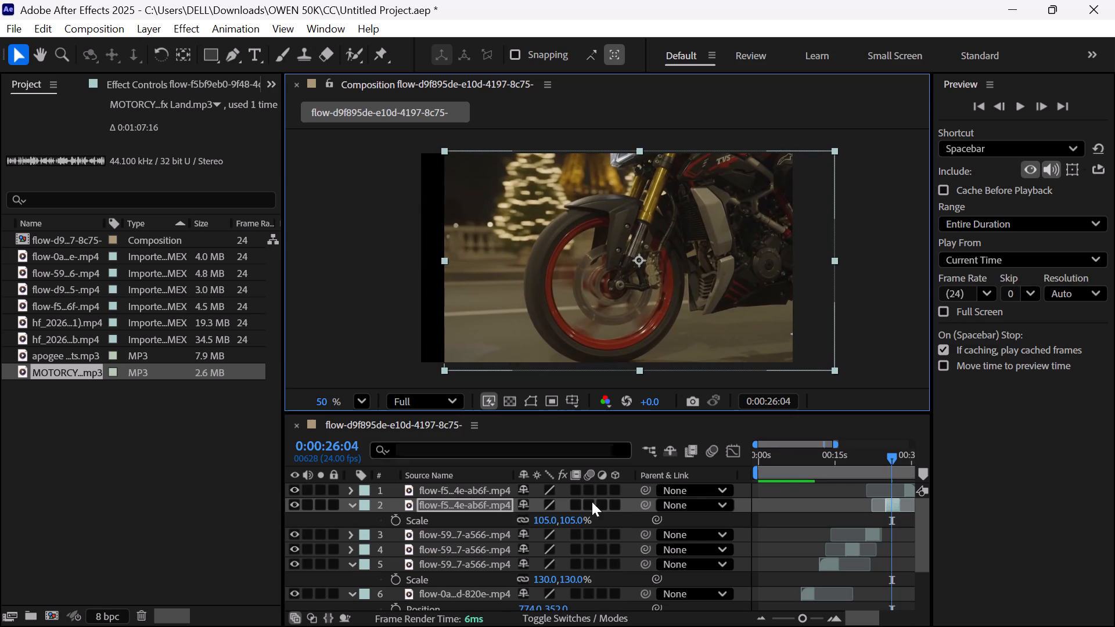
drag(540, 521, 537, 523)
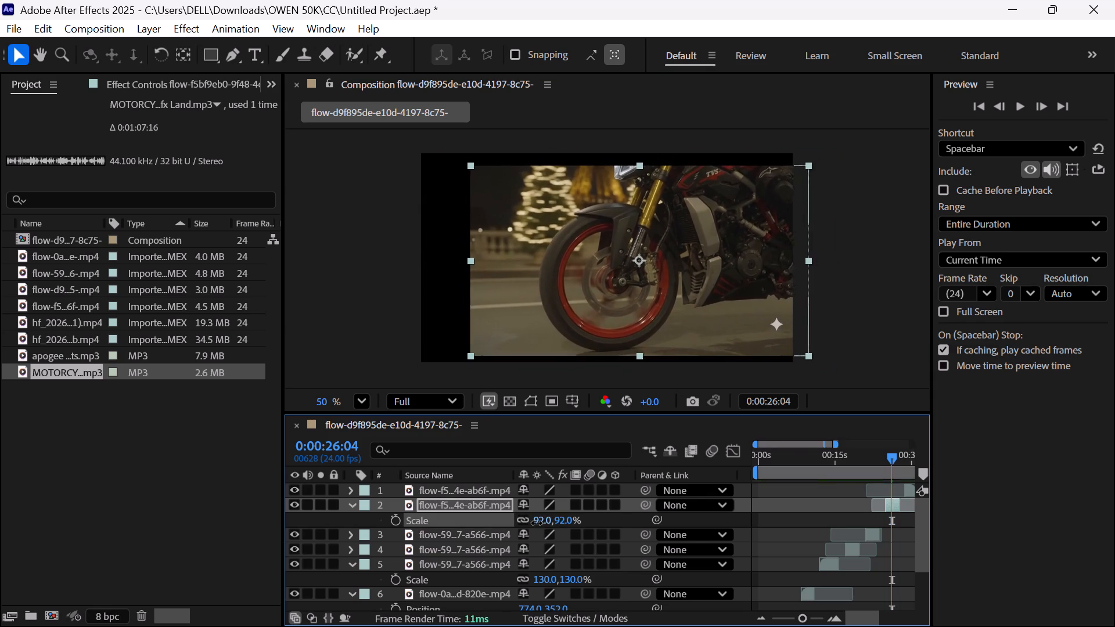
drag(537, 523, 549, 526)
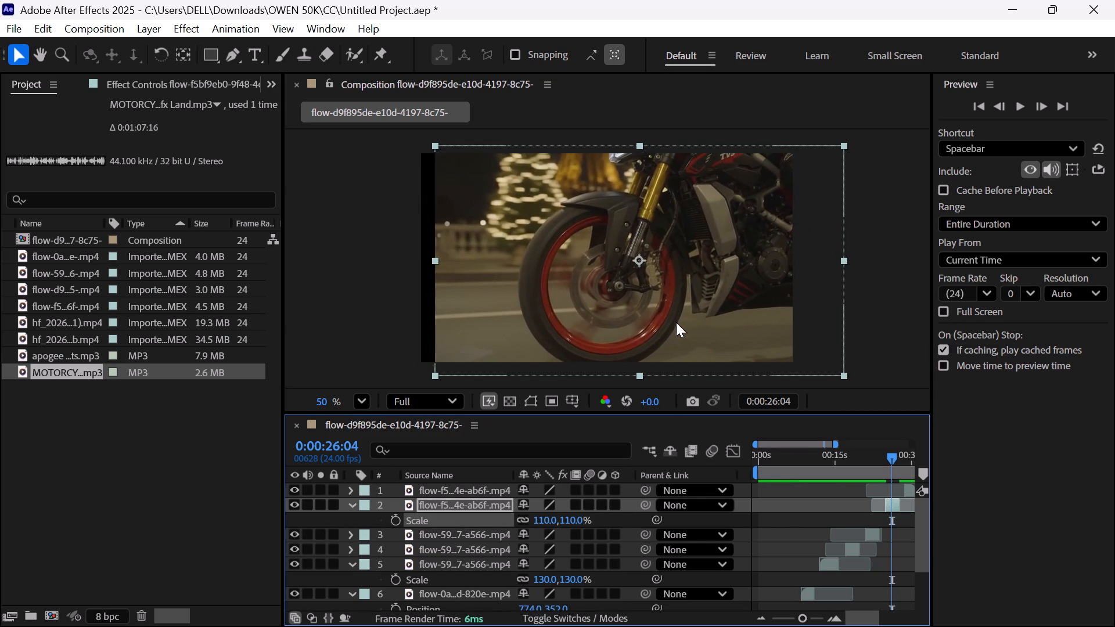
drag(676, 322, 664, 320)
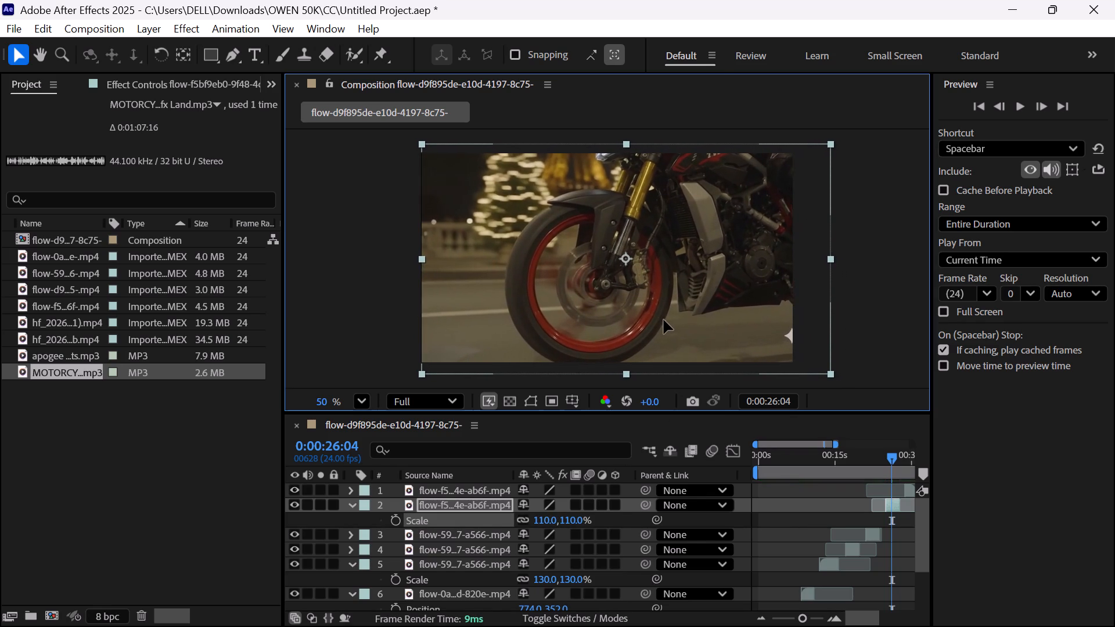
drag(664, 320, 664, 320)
Set the second flow-f5 layer's scale to 115% and move its picture slightly up so that it fills the frame.
drag(549, 518, 553, 518)
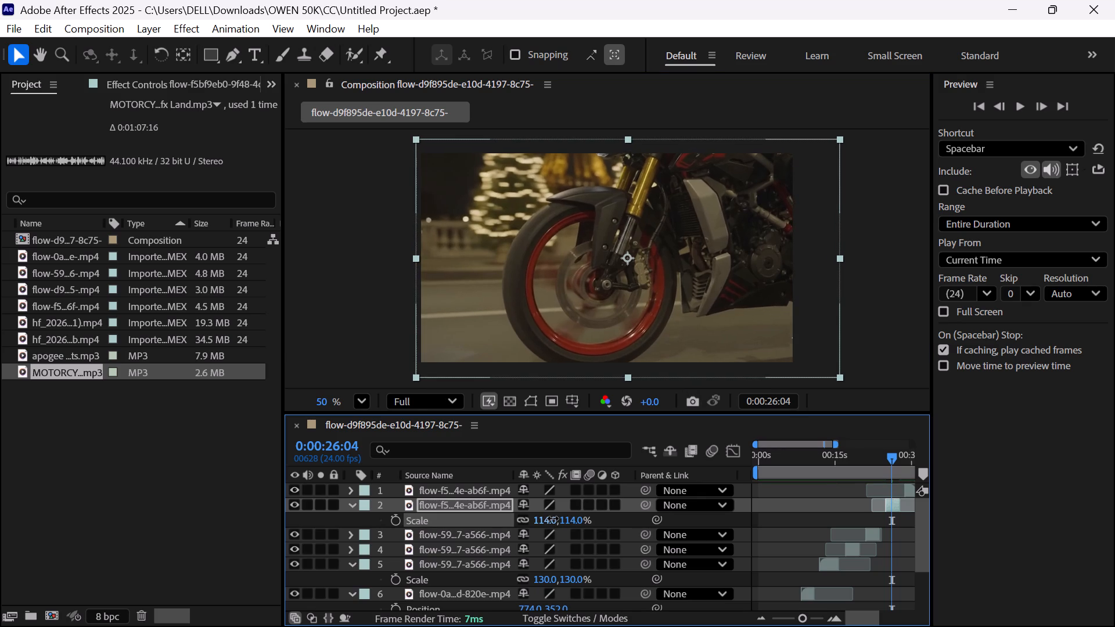
drag(553, 518, 553, 520)
drag(553, 520, 556, 521)
drag(707, 265, 707, 263)
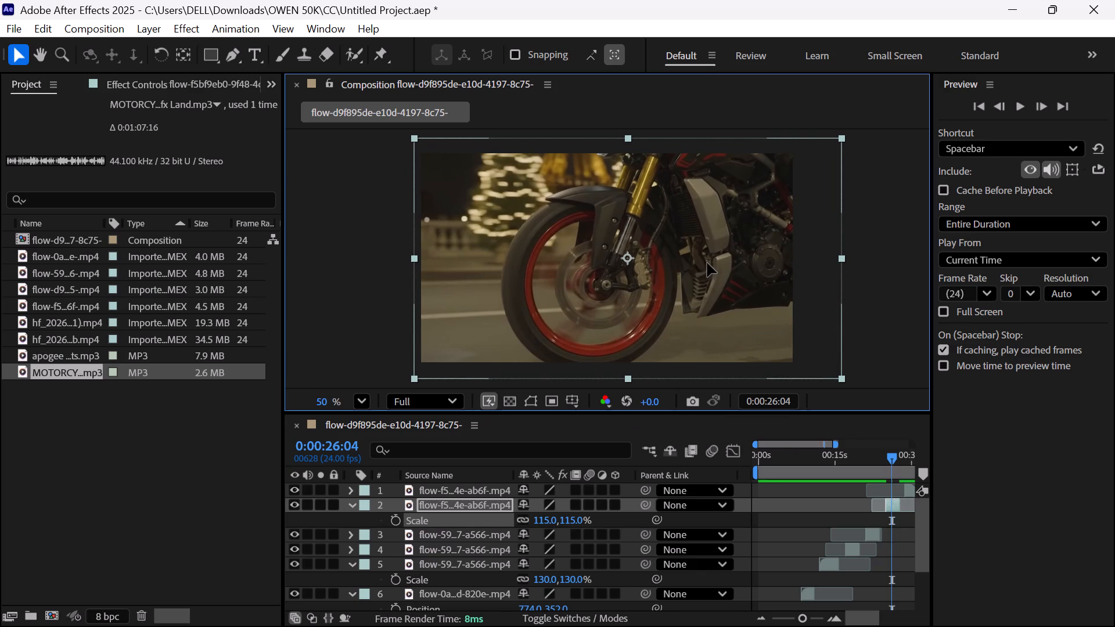
drag(707, 263, 699, 241)
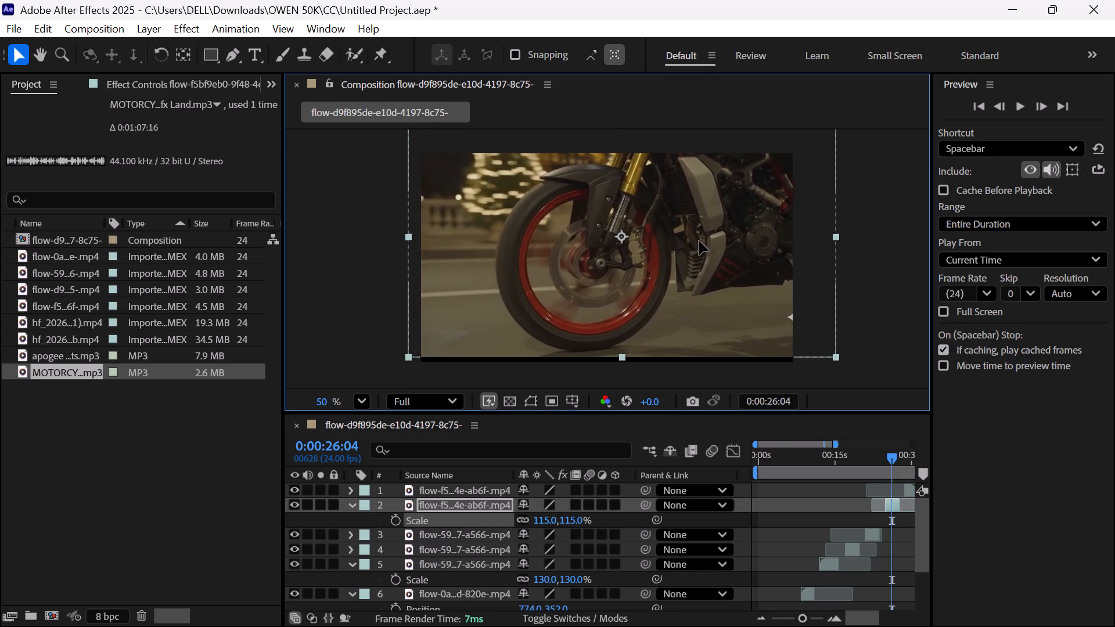
drag(699, 241, 704, 254)
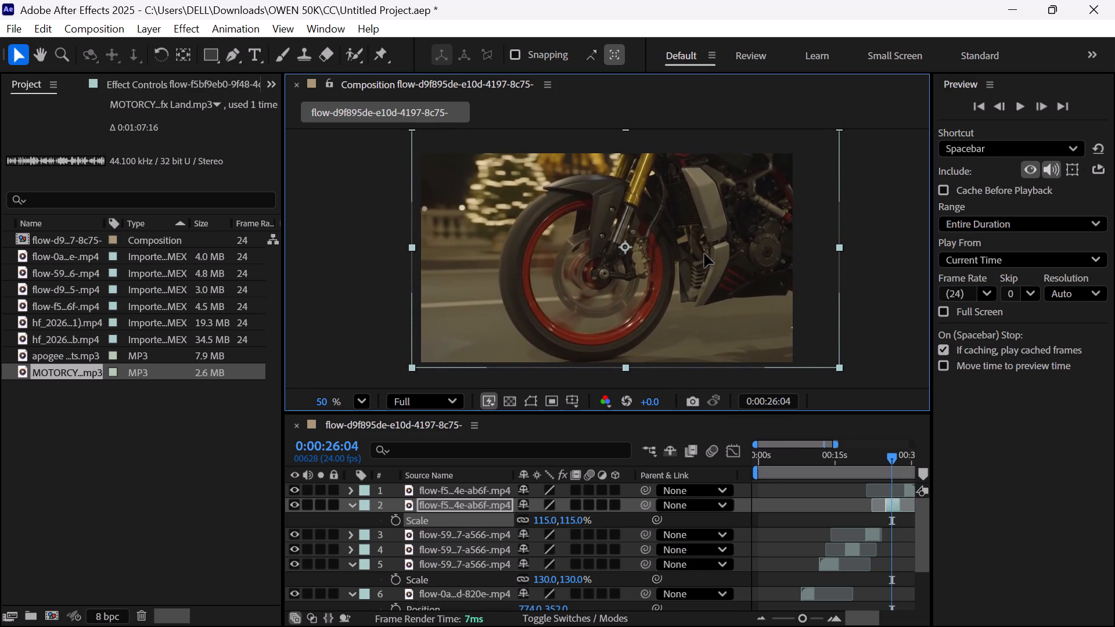
drag(704, 254, 703, 254)
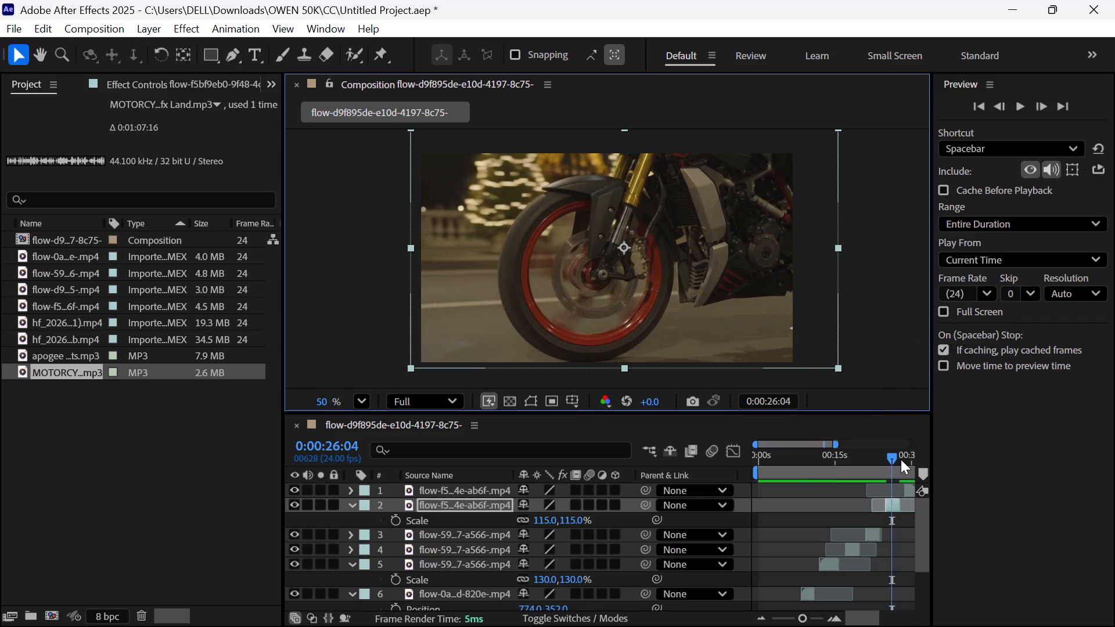
Preview the reframed flow-f5 segment from 0:00:20:16.
drag(894, 459, 866, 467)
key(space)
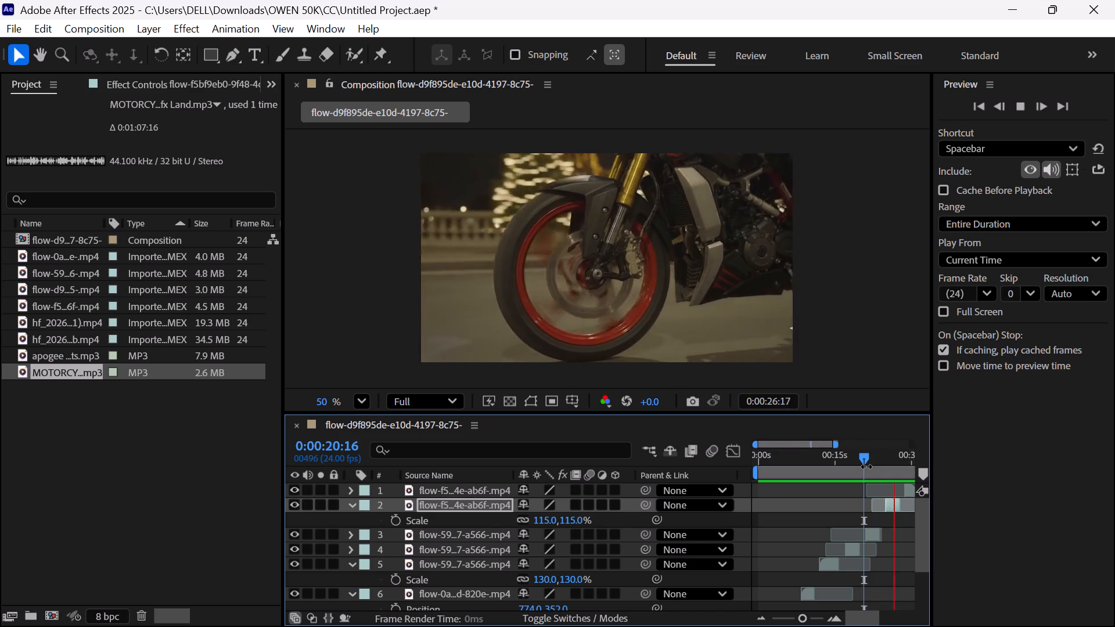
key(space)
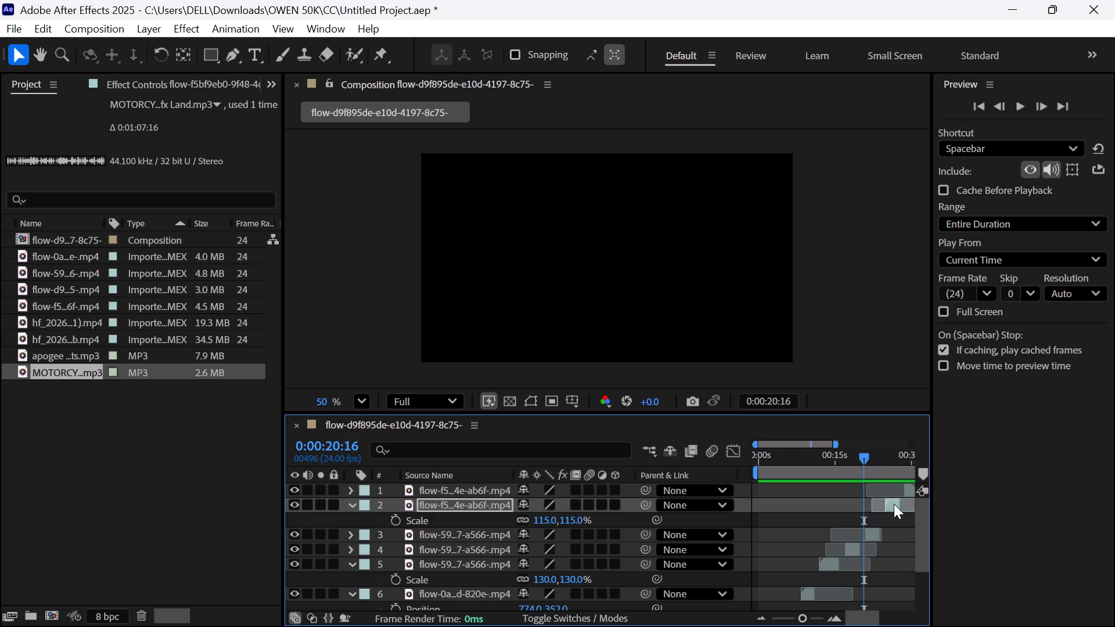
Shift the second flow-f5 layer's picture slightly to the right in the frame at 0:00:25:19.
click(894, 504)
drag(865, 459, 869, 461)
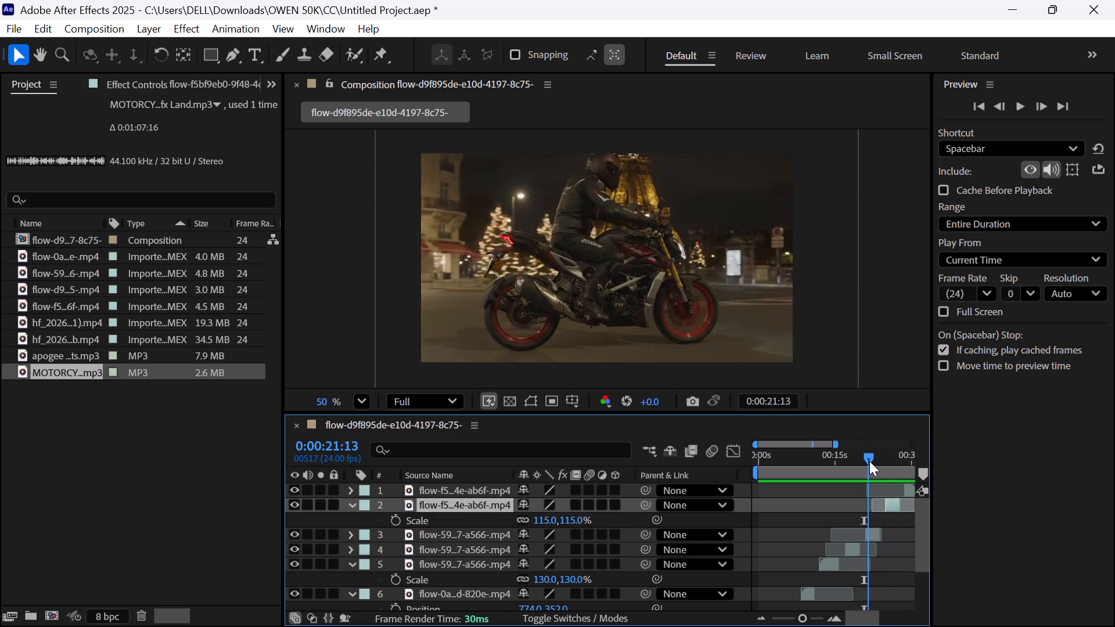
drag(869, 461, 891, 464)
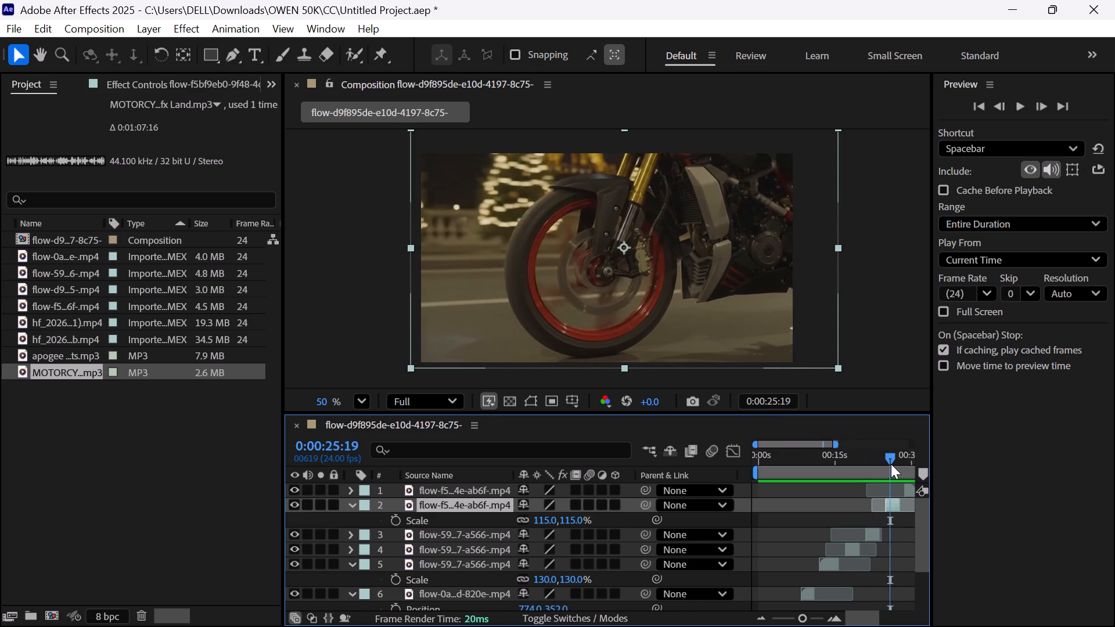
drag(749, 320, 755, 321)
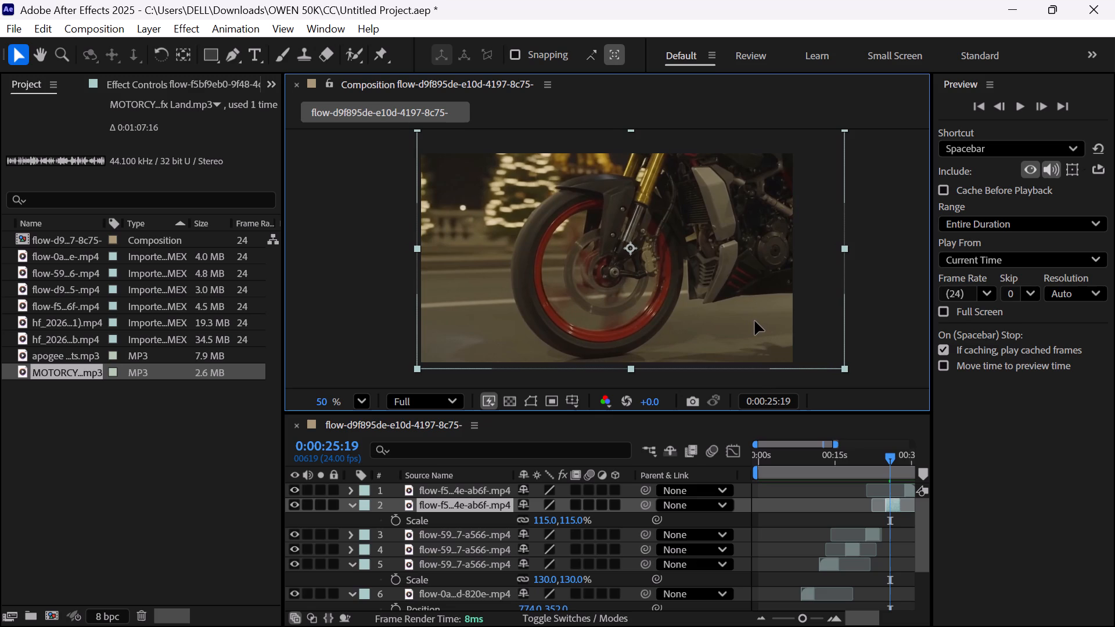
drag(755, 321, 758, 320)
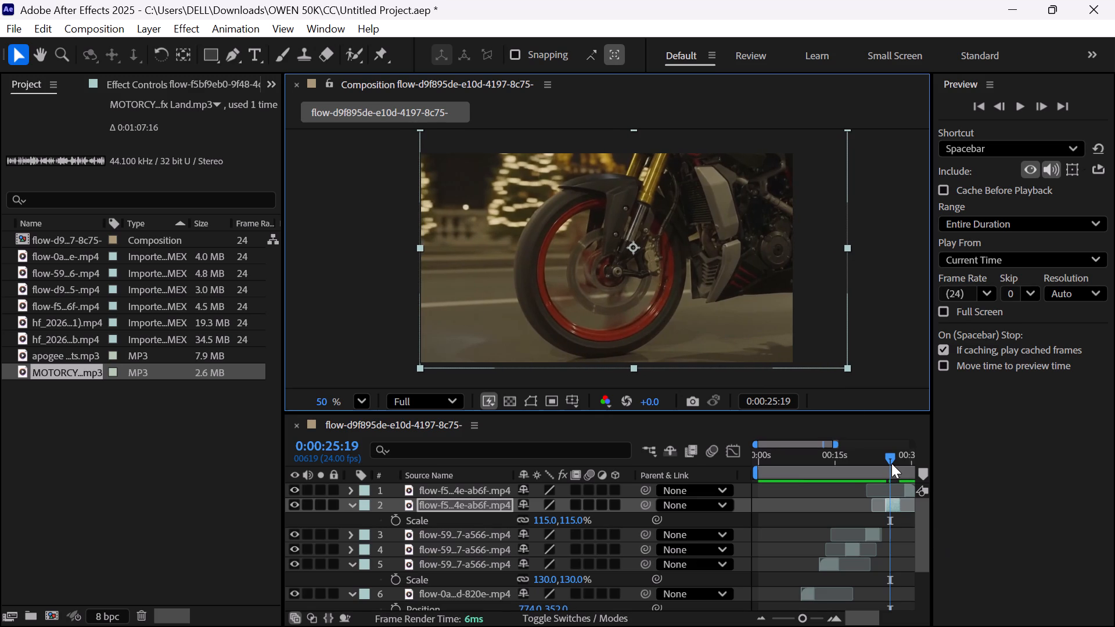
Preview the repositioned flow-f5 segment from 0:00:20:16 and stop playback.
drag(891, 463, 865, 460)
key(space)
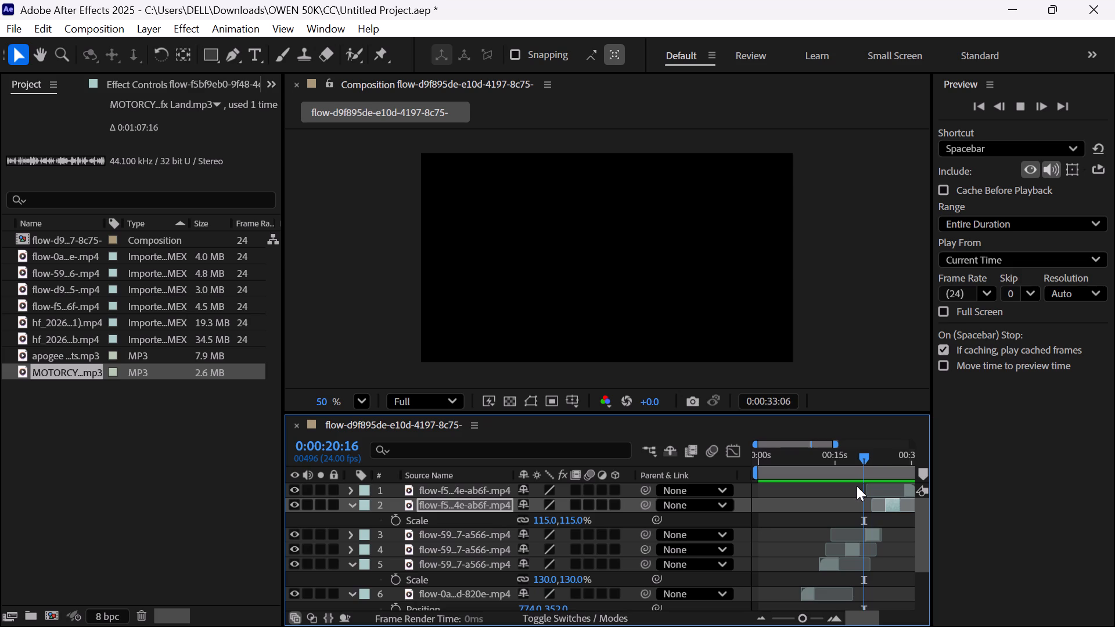
key(space)
Select the motorcycle sound effect layer at the bottom of the timeline's layer stack.
scroll(844, 553, down, 1)
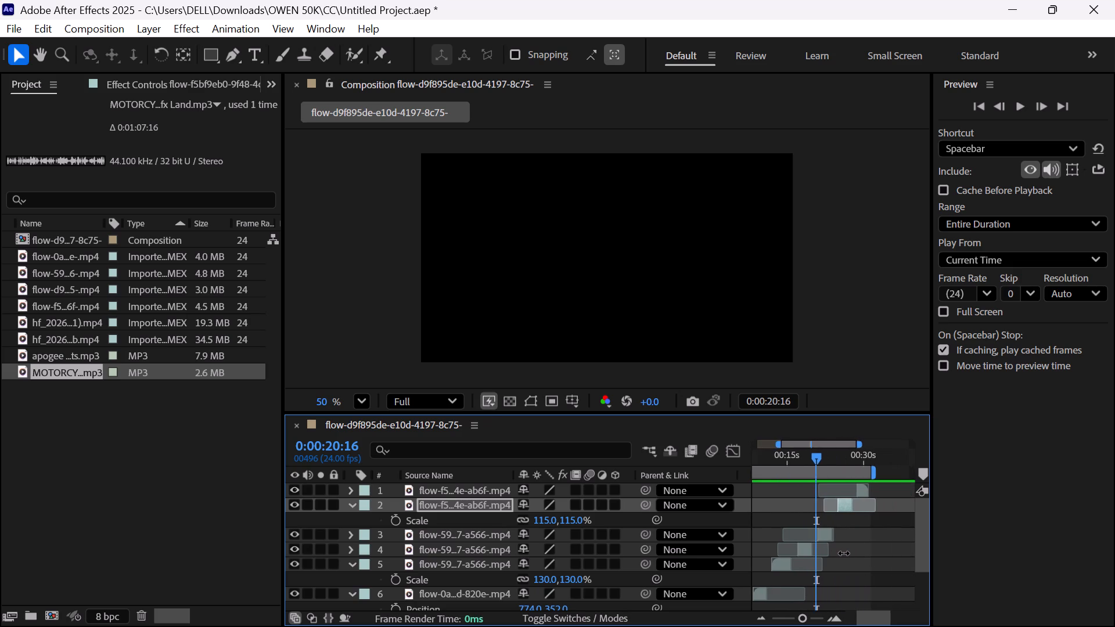
scroll(844, 553, left, 1)
scroll(844, 553, down, 1)
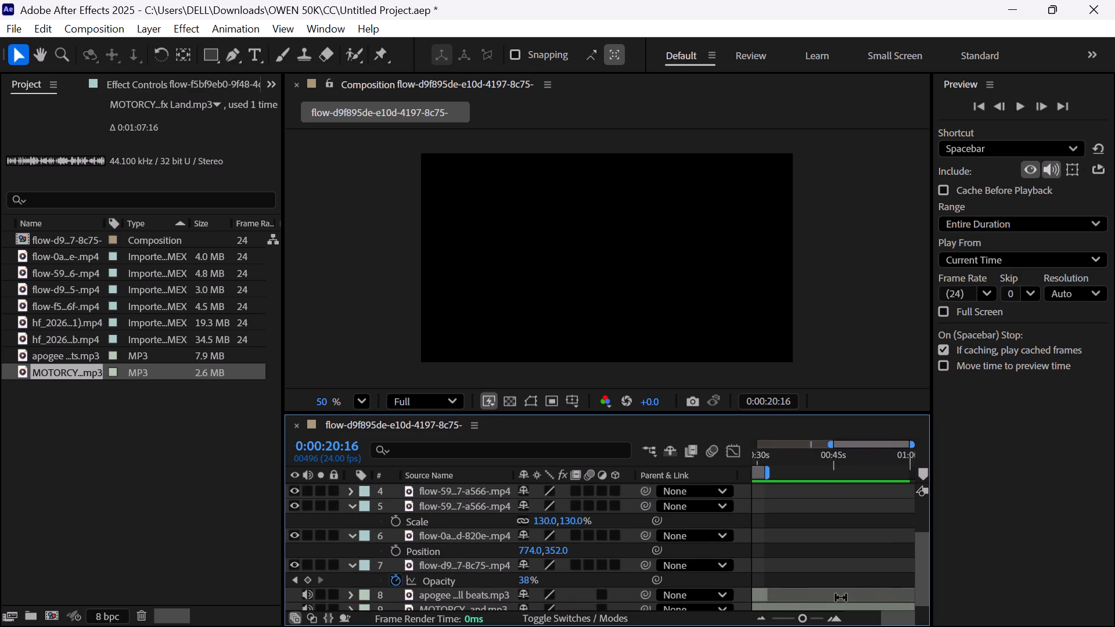
scroll(841, 597, down, 2)
click(848, 603)
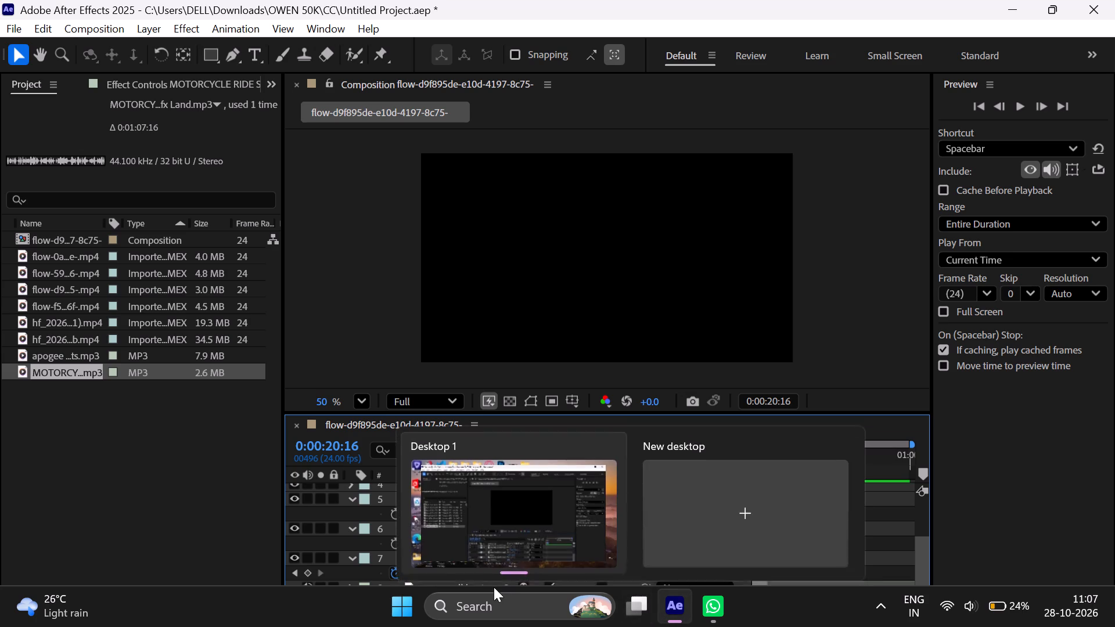
Switch to Google Chrome and open the YouTube site.
click(488, 612)
text(ch)
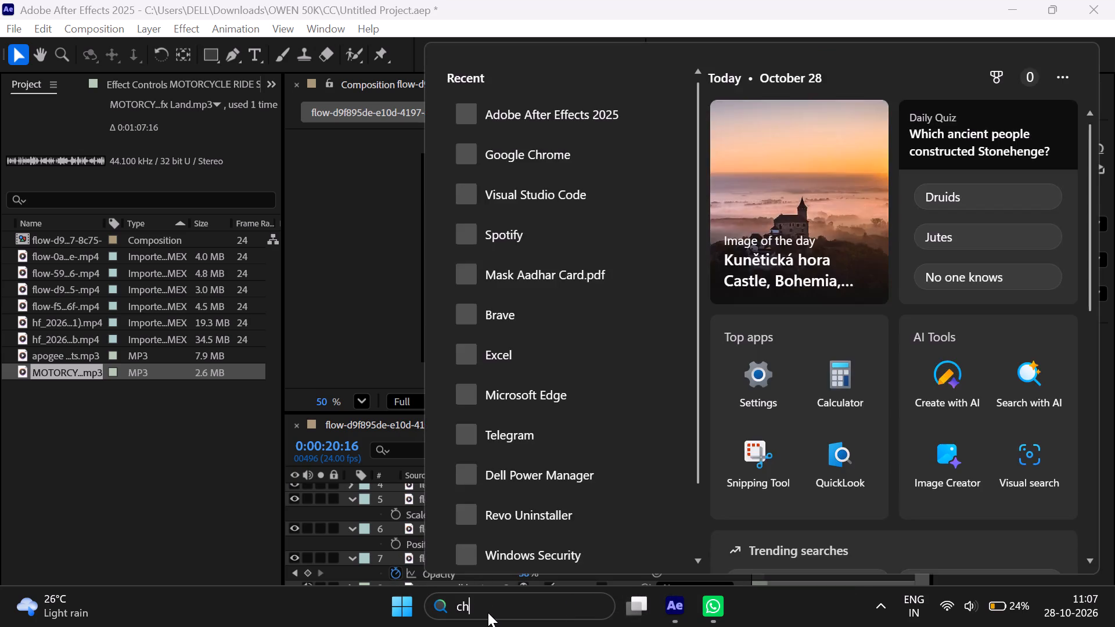
key(Return)
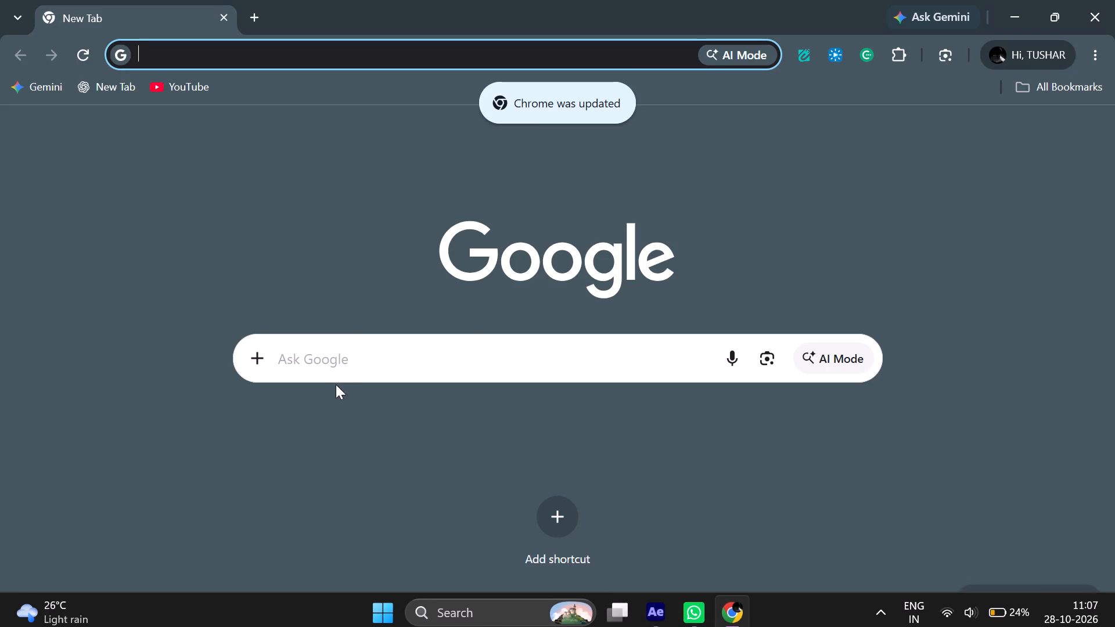
key(b)
key(BackSpace)
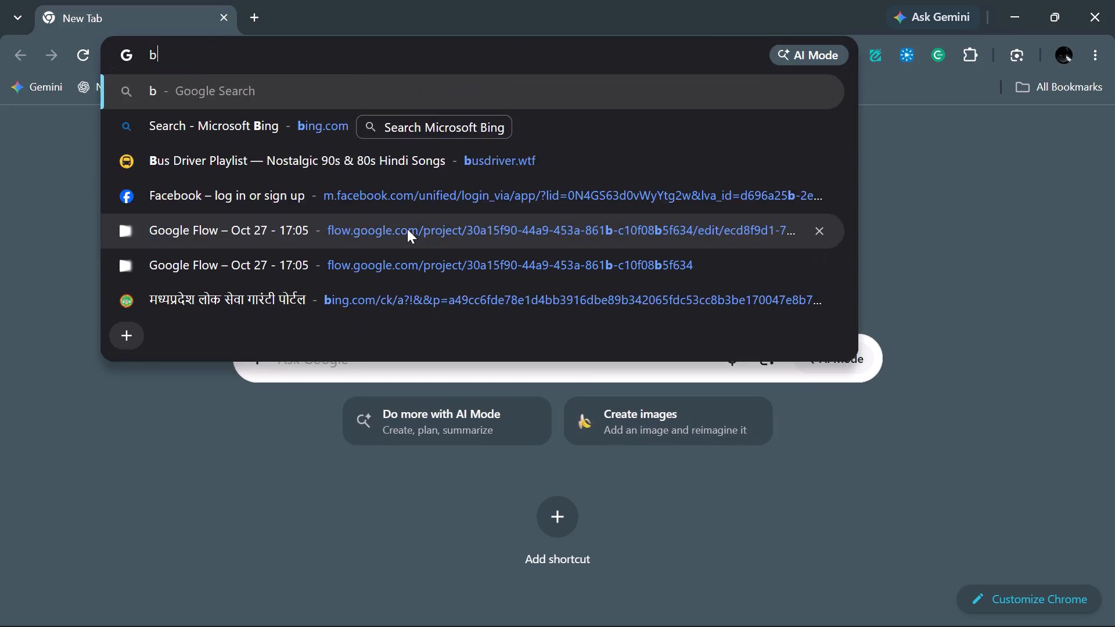
key(BackSpace)
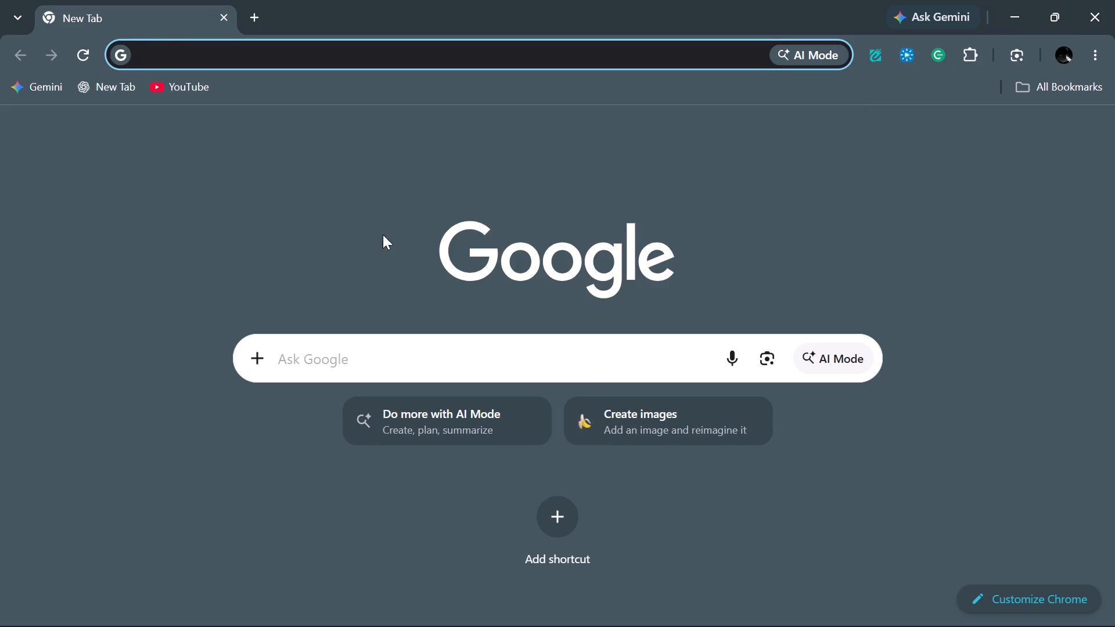
click(152, 93)
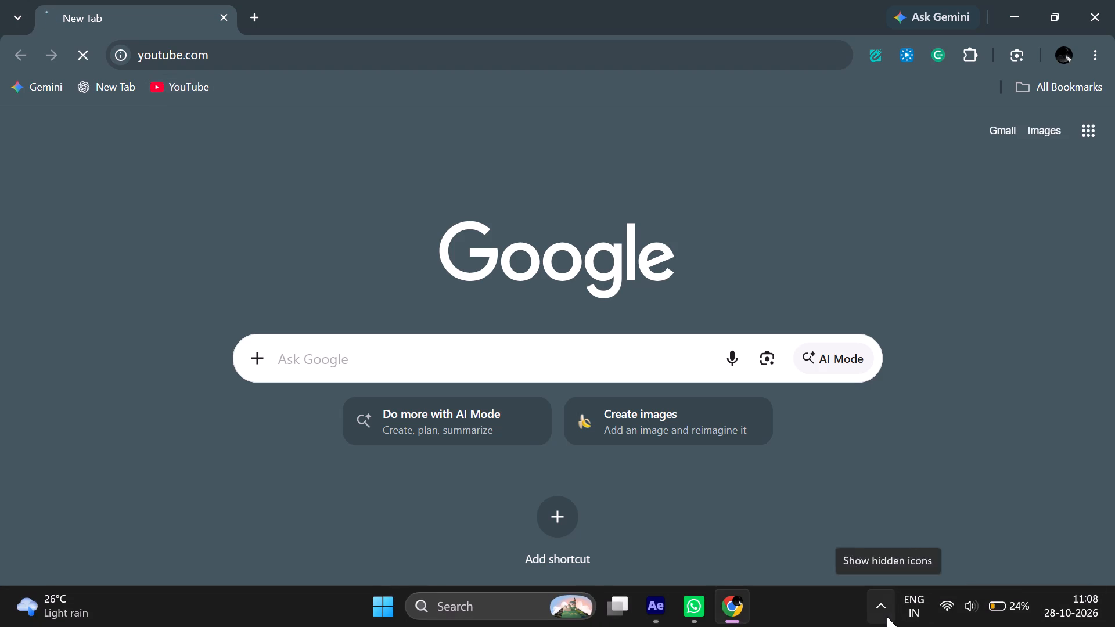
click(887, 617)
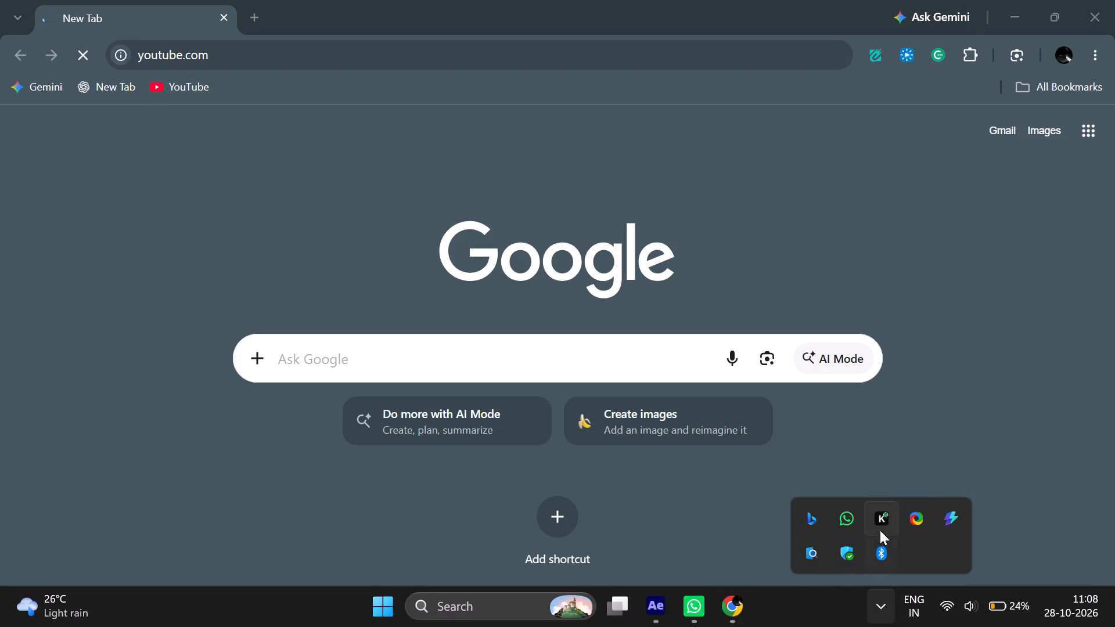